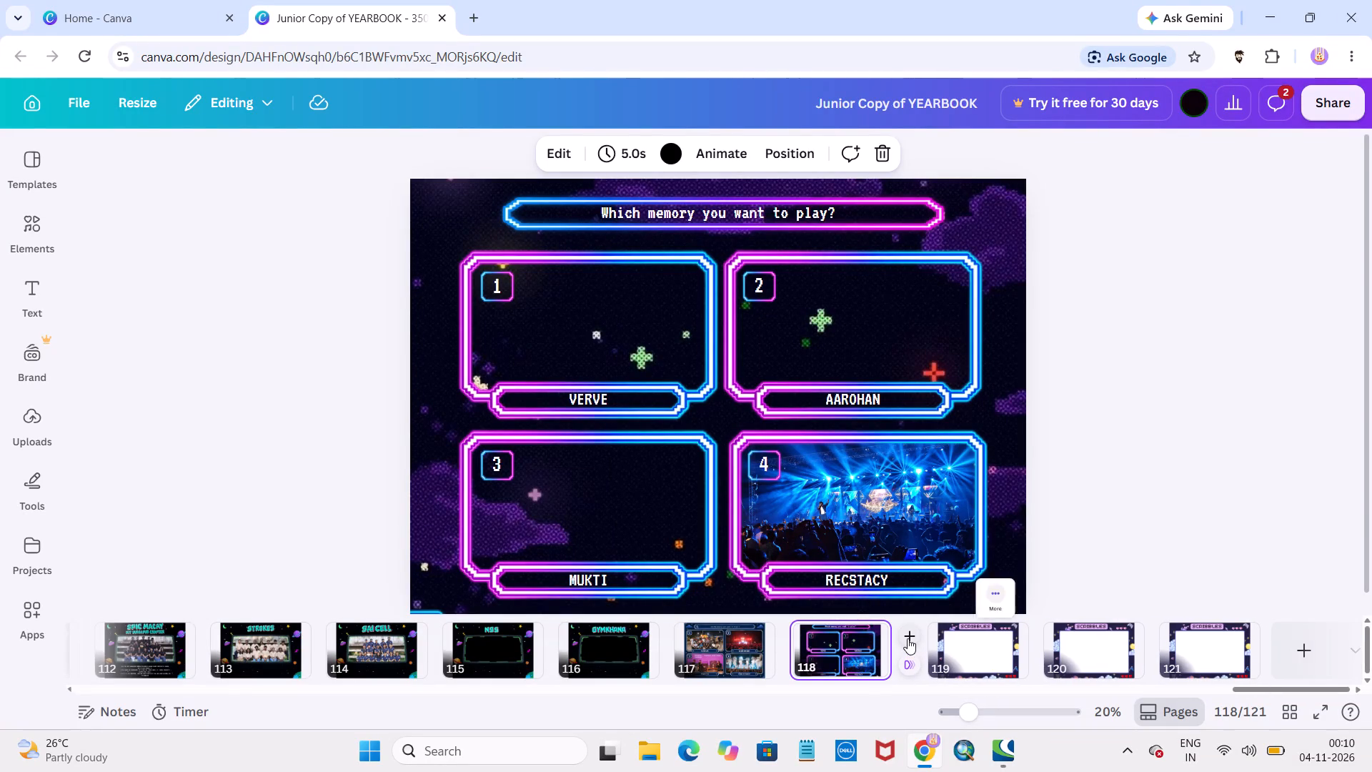
Add a blank page after page 118, the "Which memory you want to play?" page, in the yearbook design.
{"action": "left_click", "coordinate": [909, 636]}
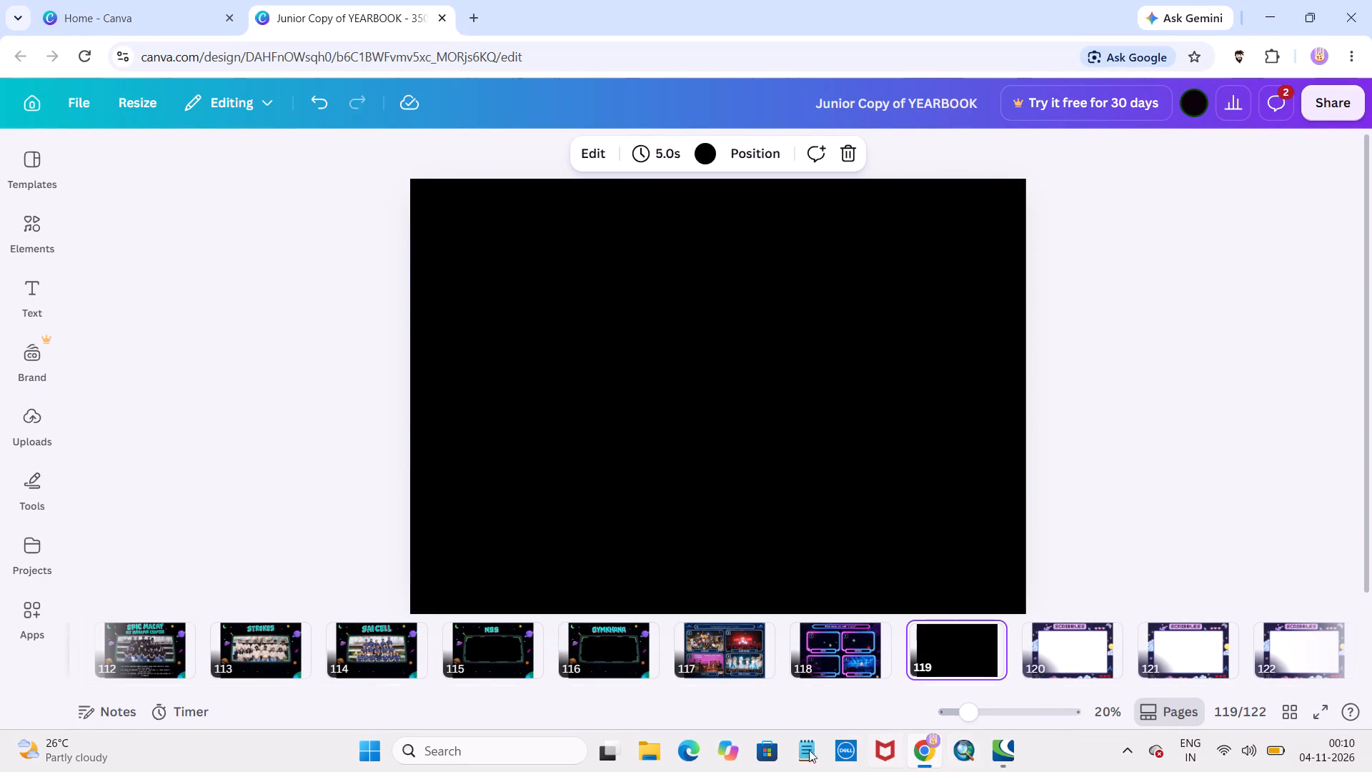
Open the WhatsApp desktop app from the recent Windows searches.
{"action": "left_click", "coordinate": [573, 745]}
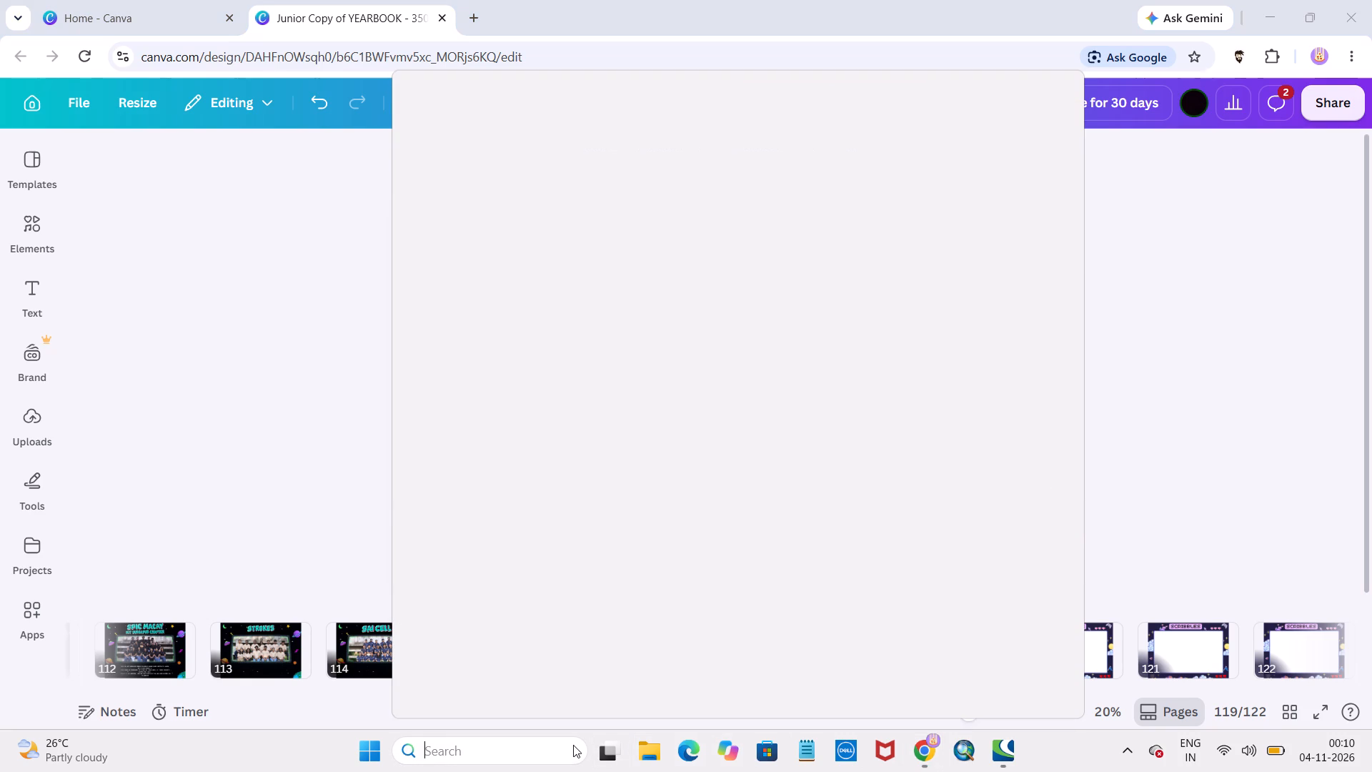
{"action": "left_click", "coordinate": [508, 209]}
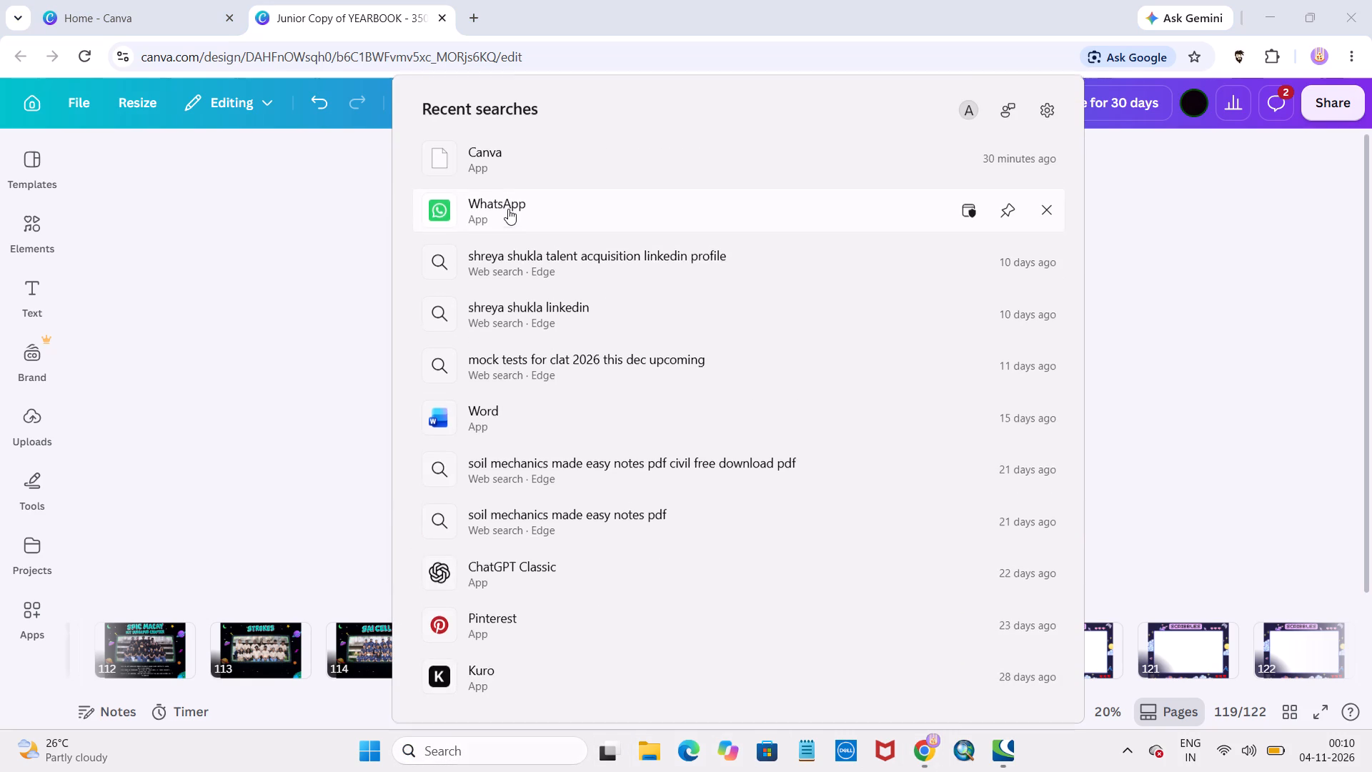
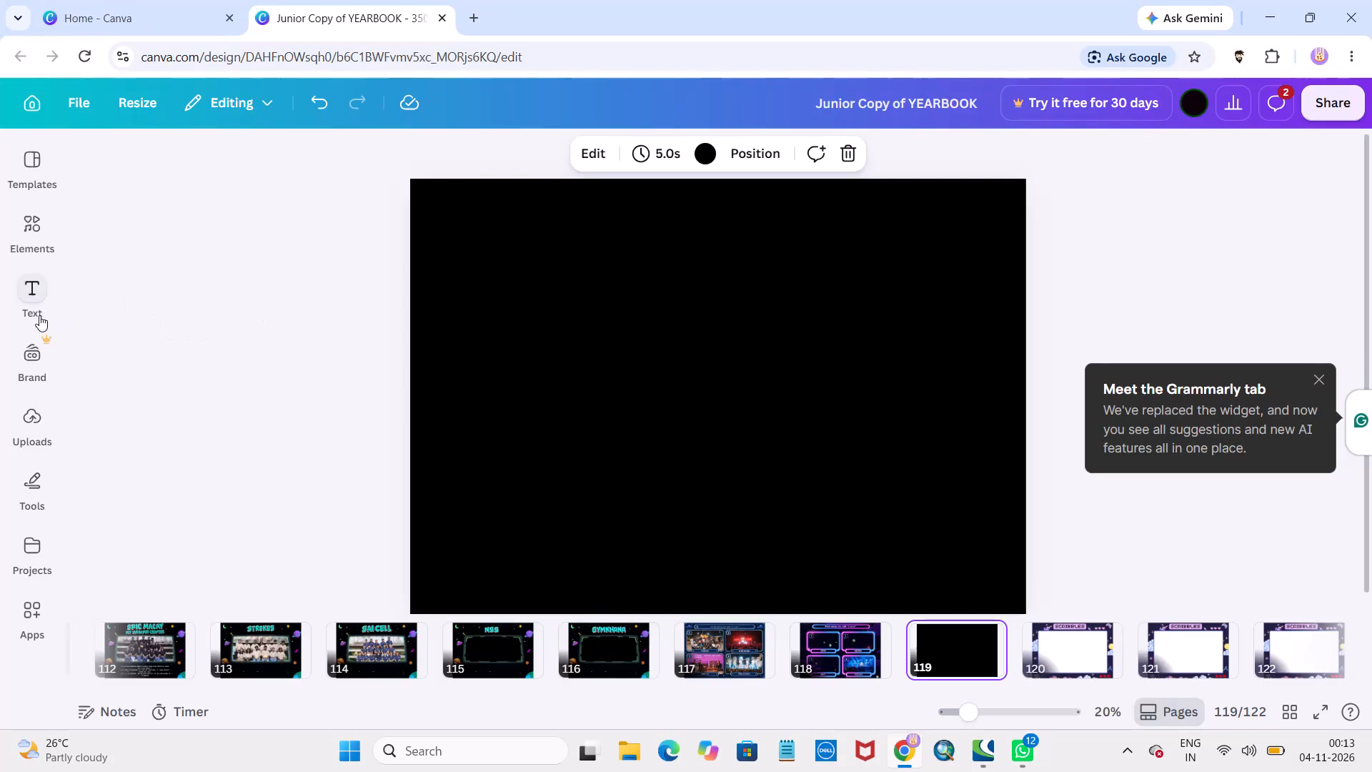
Upload the Festivals template image "WhatsApp Image 2026-11-04 at 12.09.20 AM" from the Downloads folder to the design's uploads.
{"action": "left_click", "coordinate": [36, 407]}
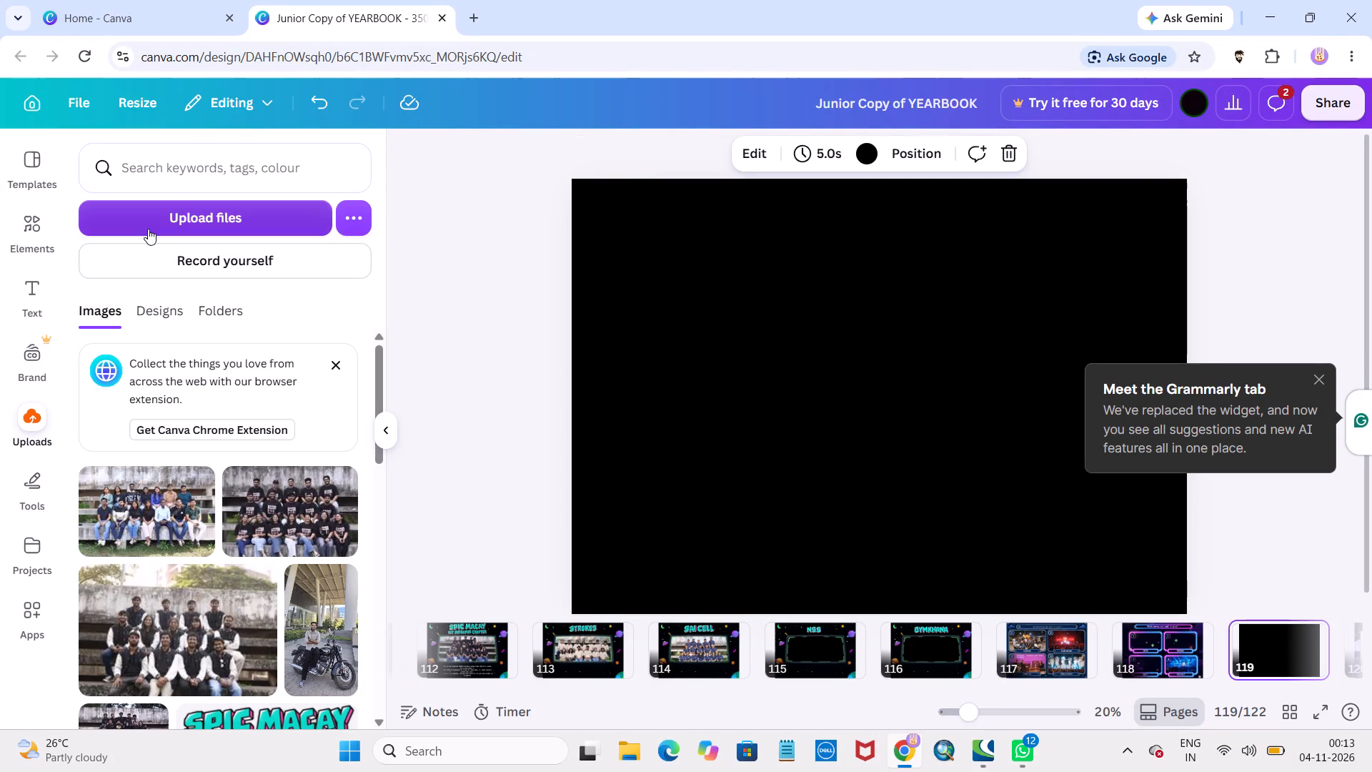
{"action": "left_click", "coordinate": [148, 224]}
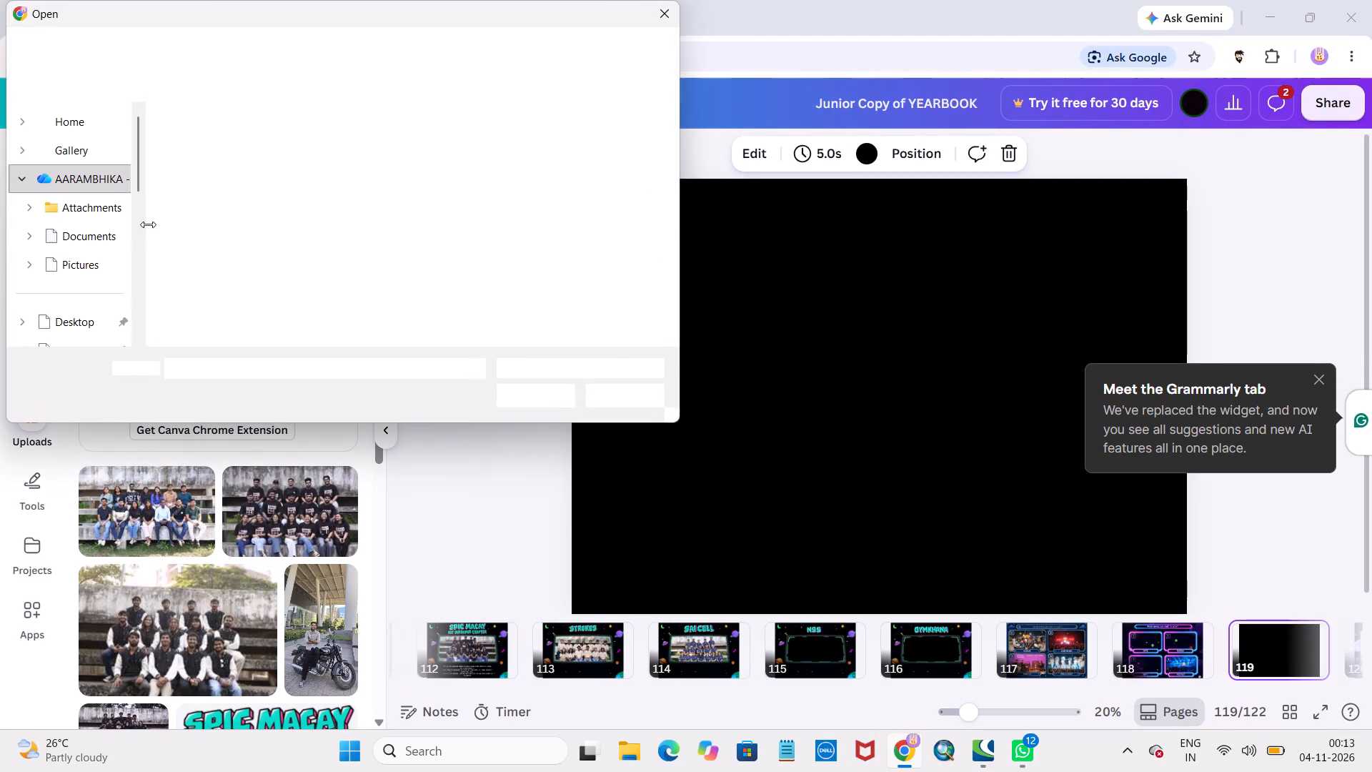
{"action": "left_click", "coordinate": [204, 201]}
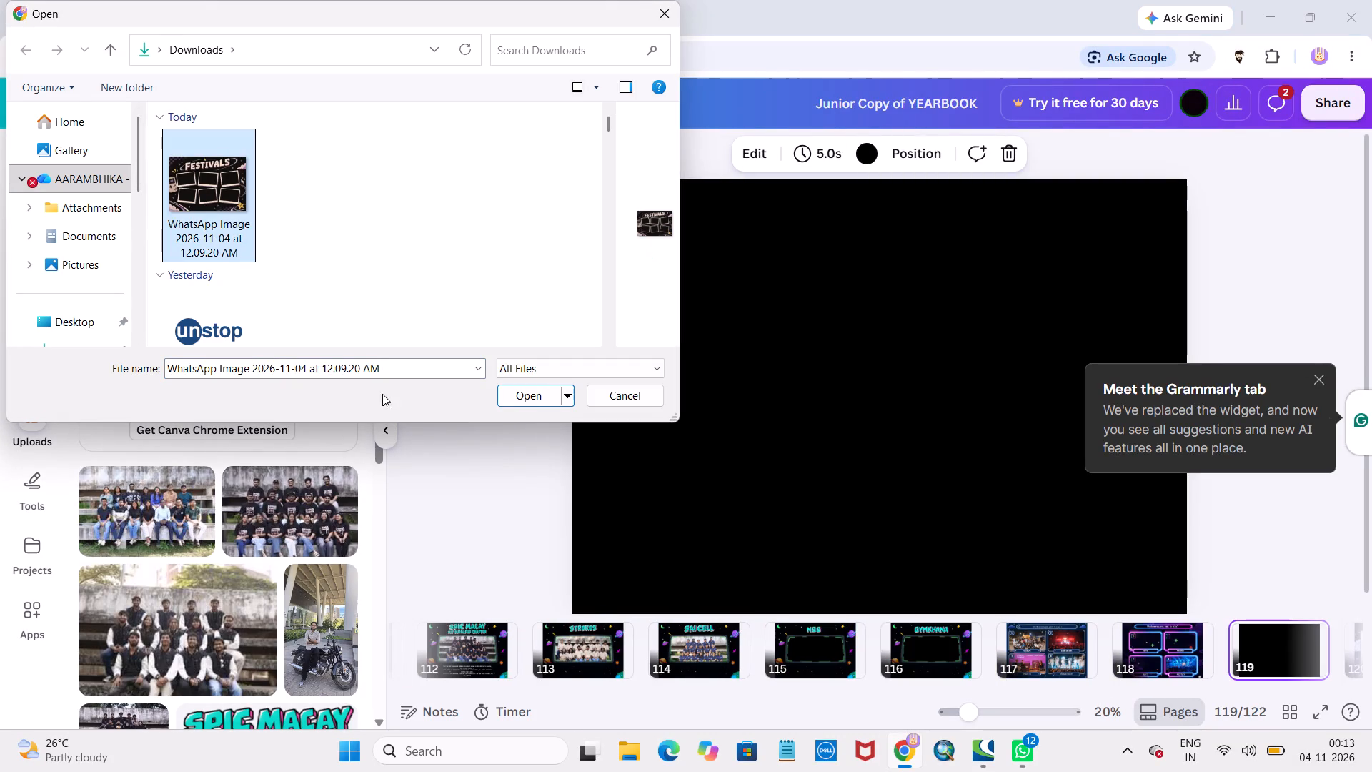
{"action": "left_click", "coordinate": [509, 402]}
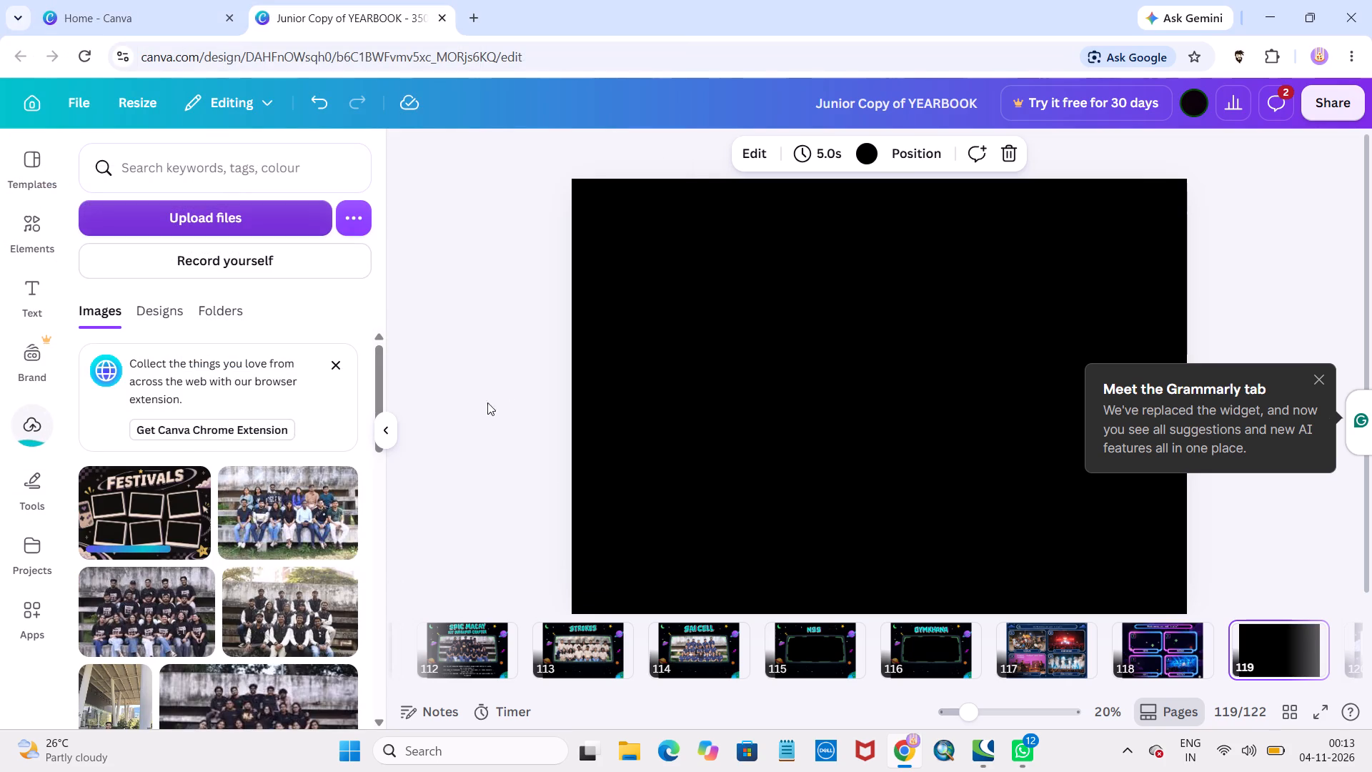
Place the uploaded Festivals image on blank page 119 and collapse the uploads list.
{"action": "left_click", "coordinate": [140, 496]}
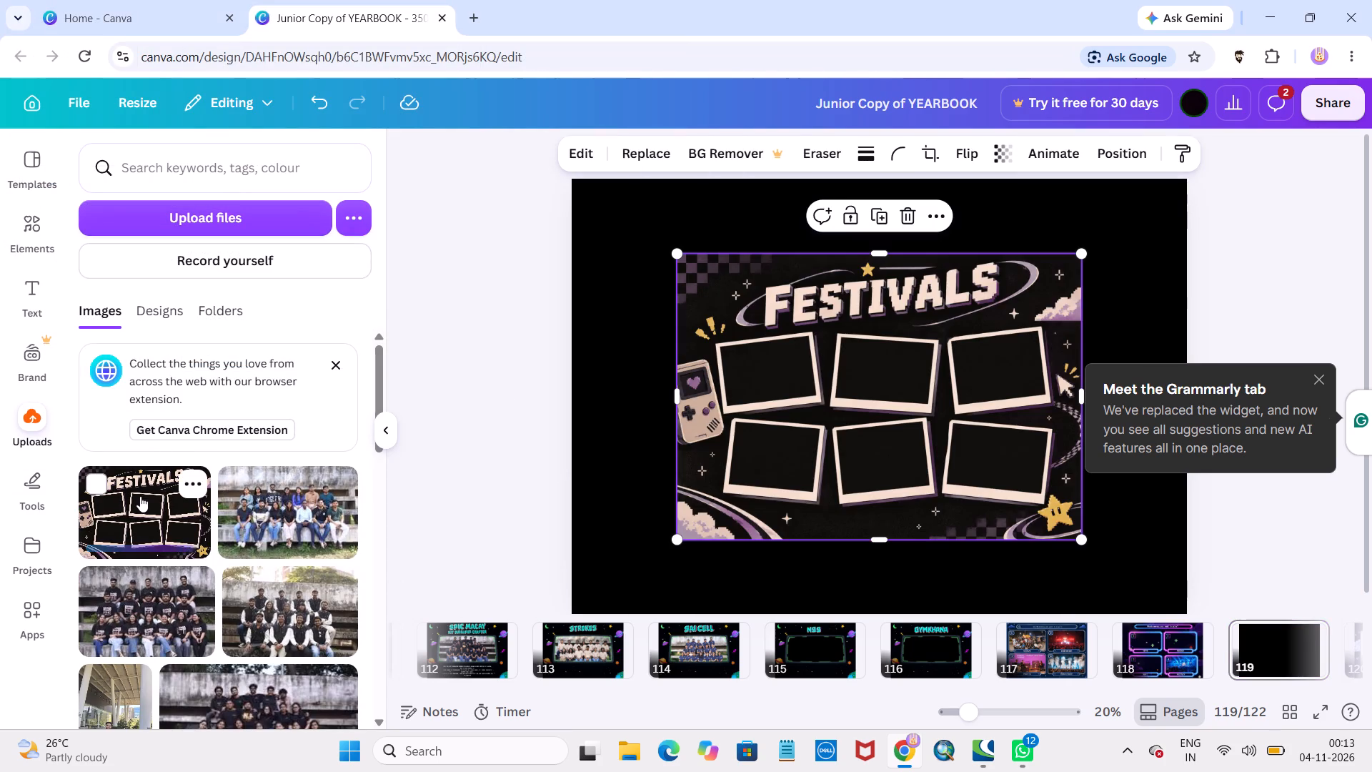
{"action": "left_click", "coordinate": [379, 430]}
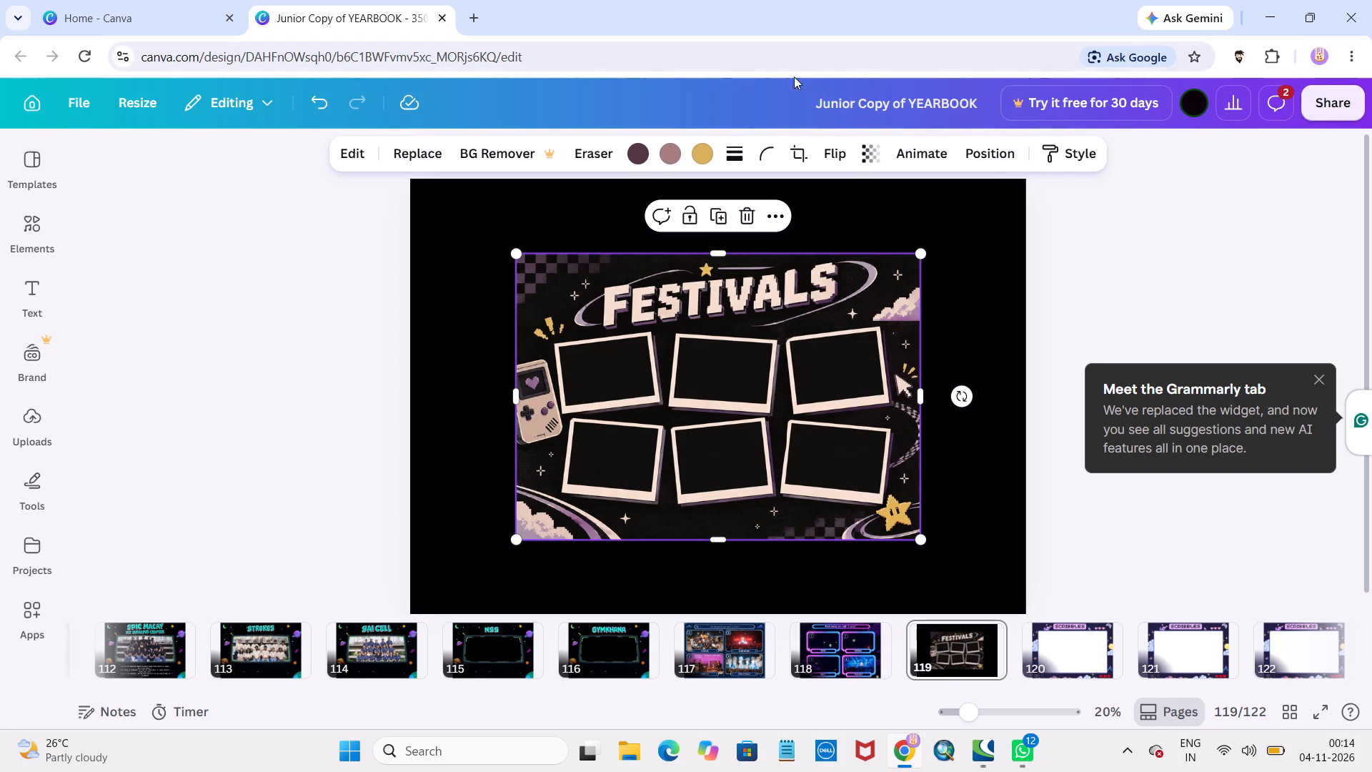
Enlarge the FESTIVALS template image on page 119 from its corners until it fills the whole page.
{"action": "left_click_drag", "start_coordinate": [919, 253], "coordinate": [1010, 219]}
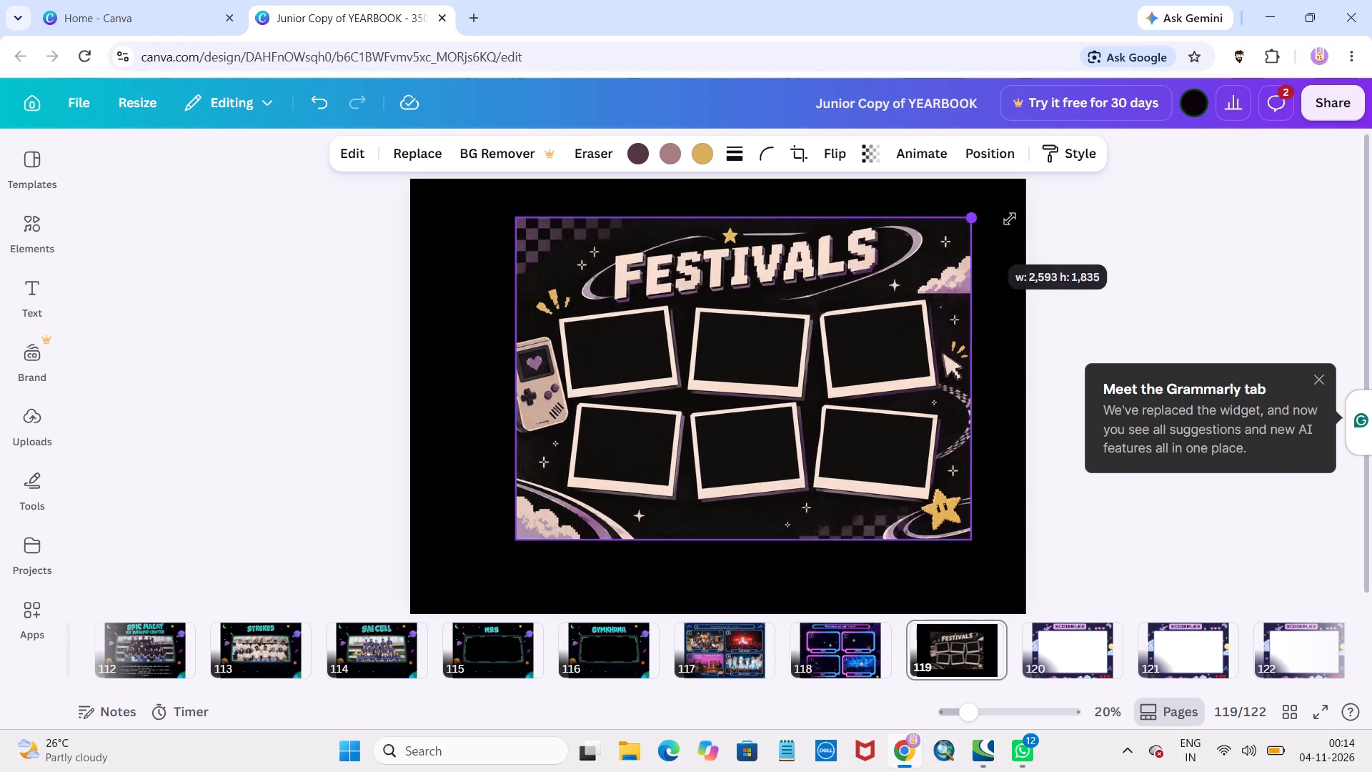
{"action": "left_click_drag", "start_coordinate": [1010, 219], "coordinate": [1040, 207]}
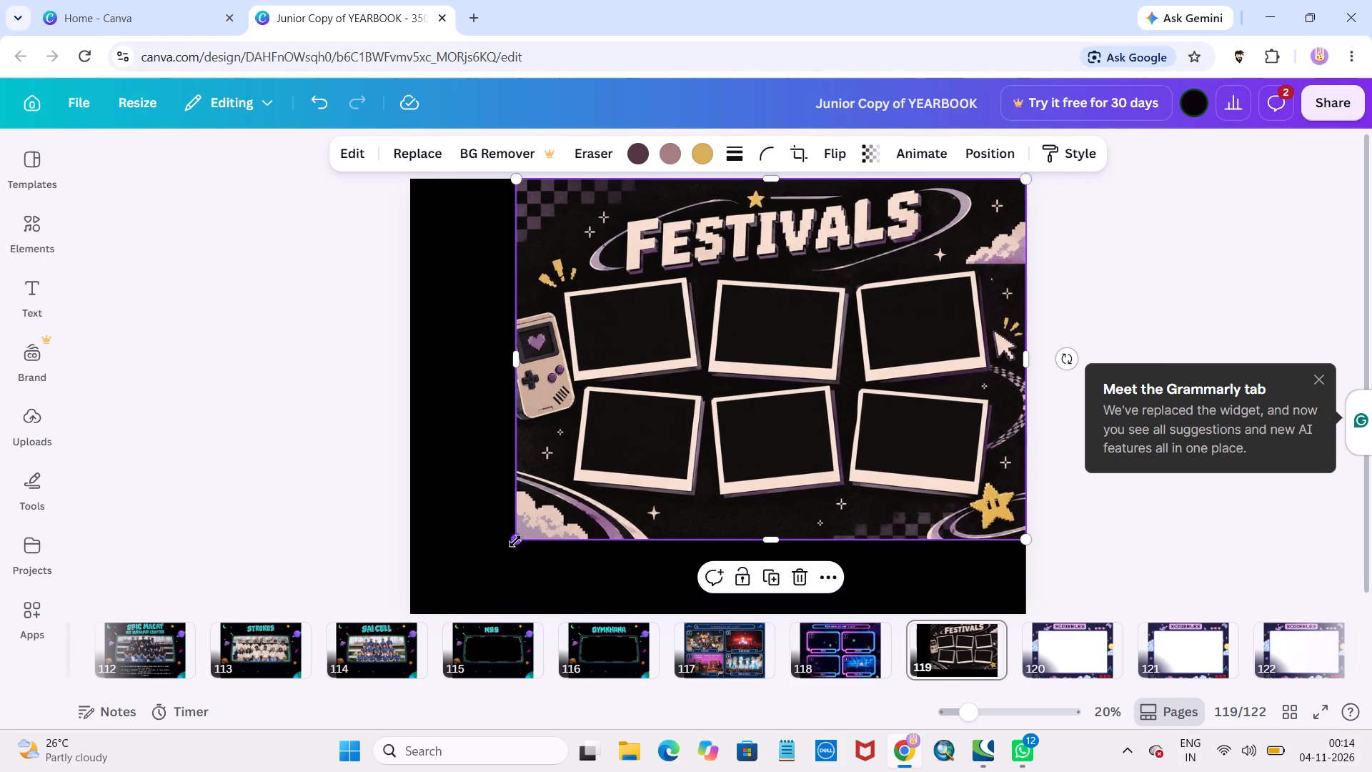
{"action": "left_click_drag", "start_coordinate": [515, 540], "coordinate": [413, 616]}
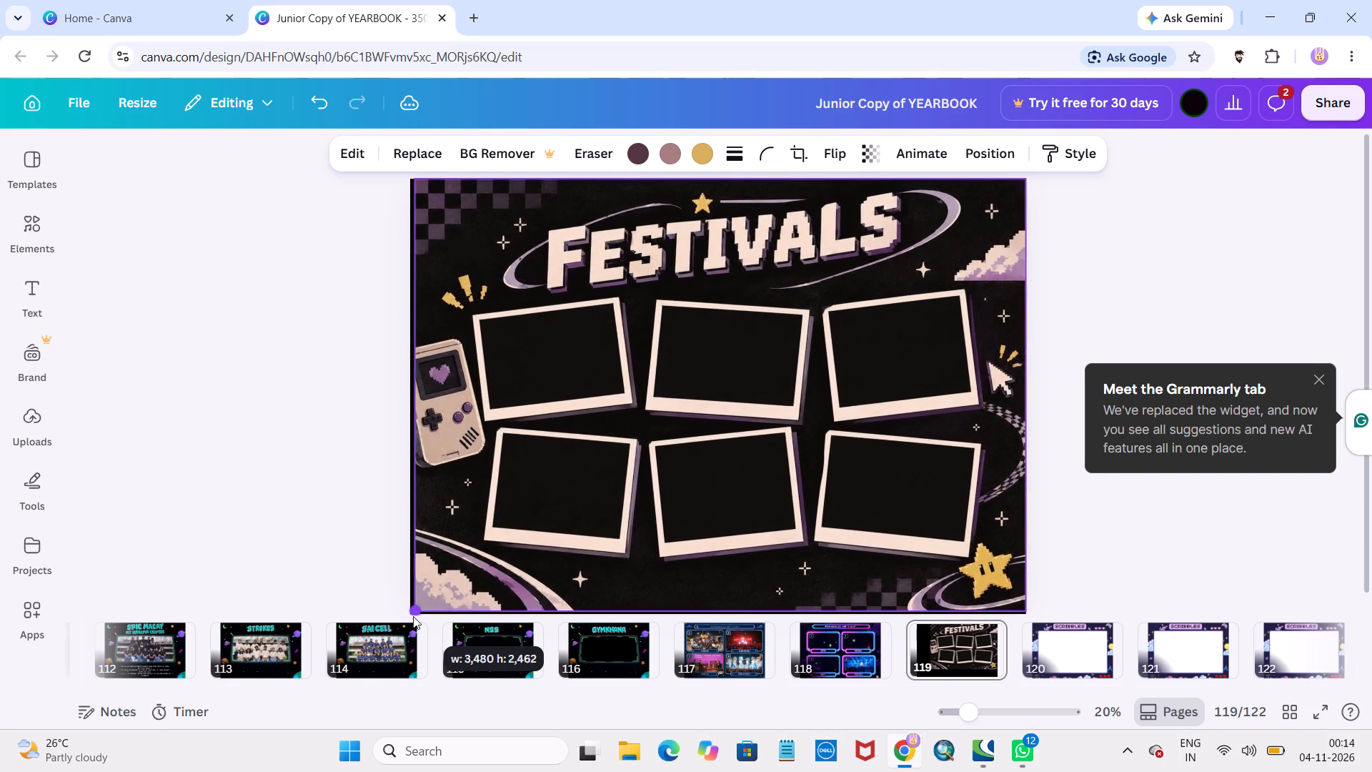
{"action": "left_click_drag", "start_coordinate": [413, 616], "coordinate": [412, 616]}
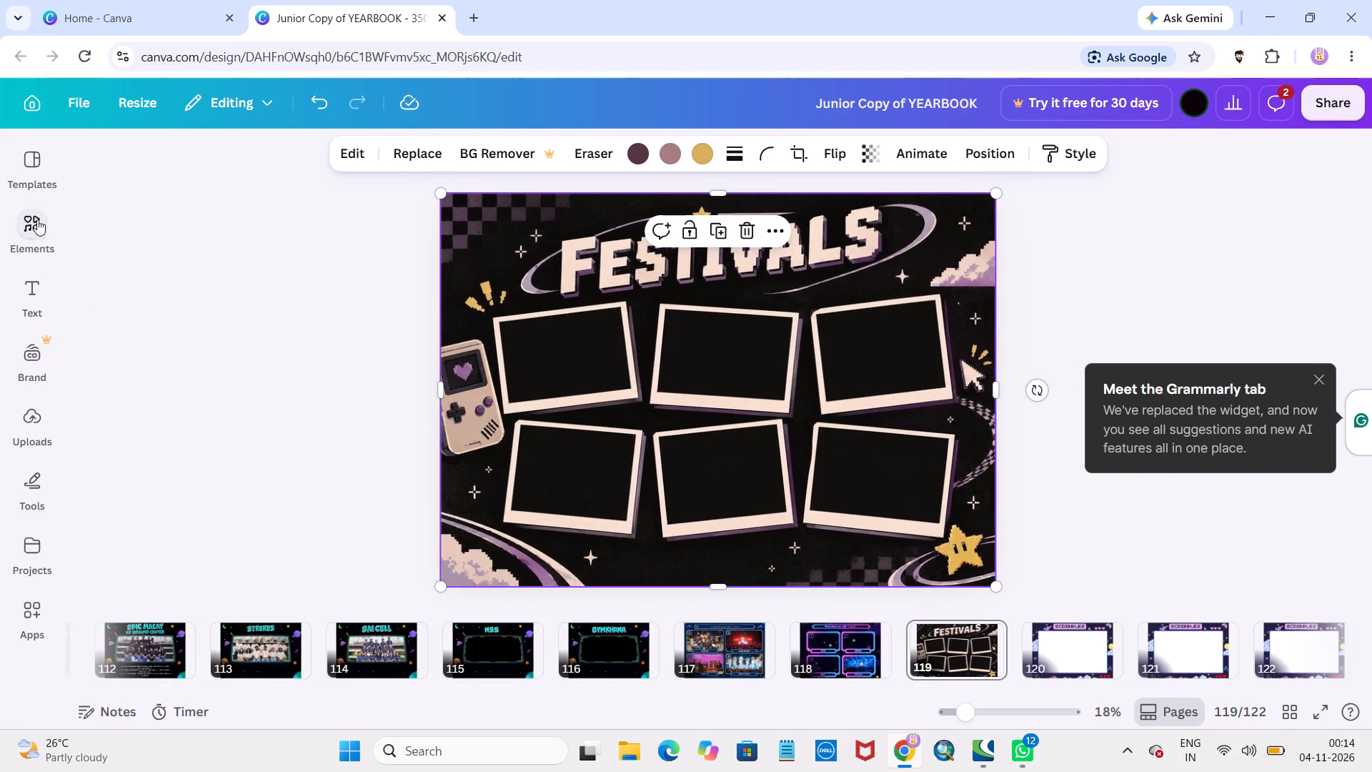
Split the full-page FESTIVALS image into separate editable elements with Magic Layers.
{"action": "left_click", "coordinate": [604, 287]}
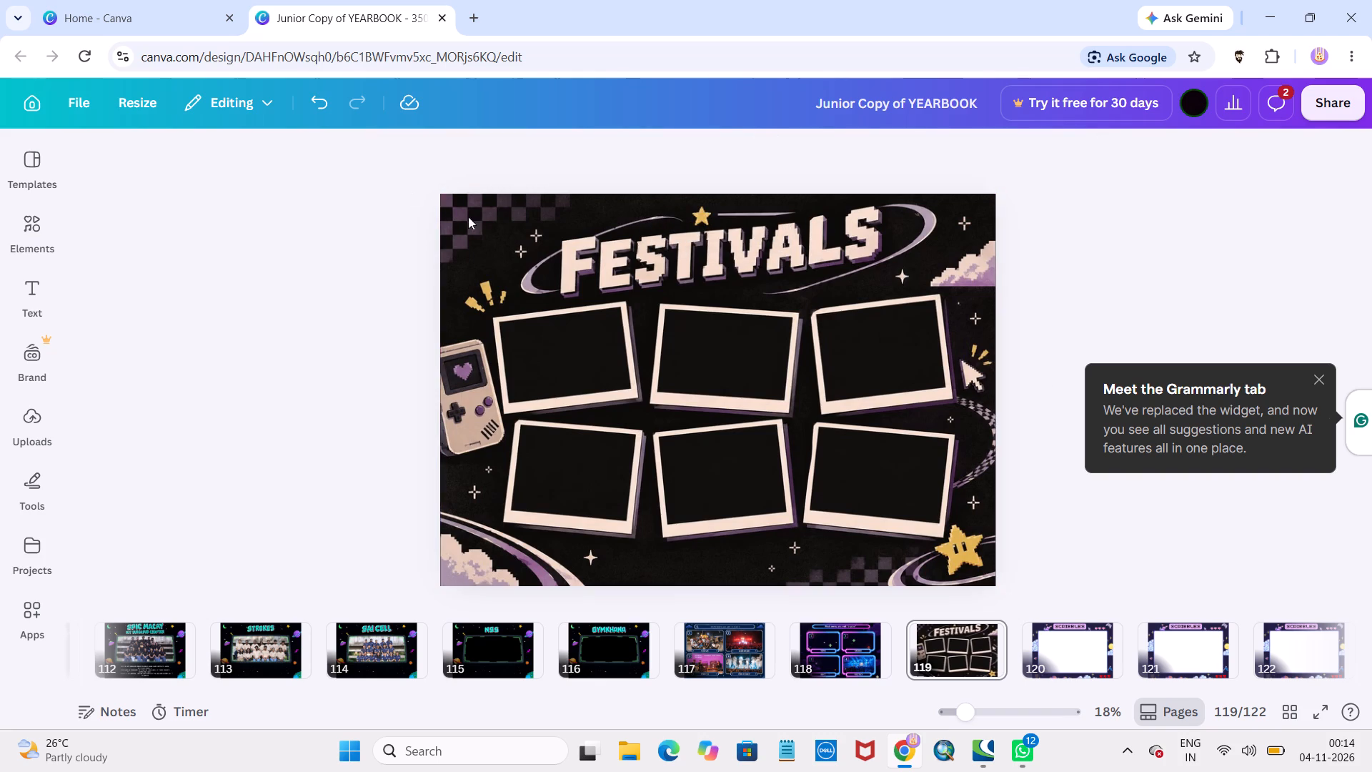
{"action": "left_click", "coordinate": [568, 290]}
{"action": "left_click", "coordinate": [361, 154]}
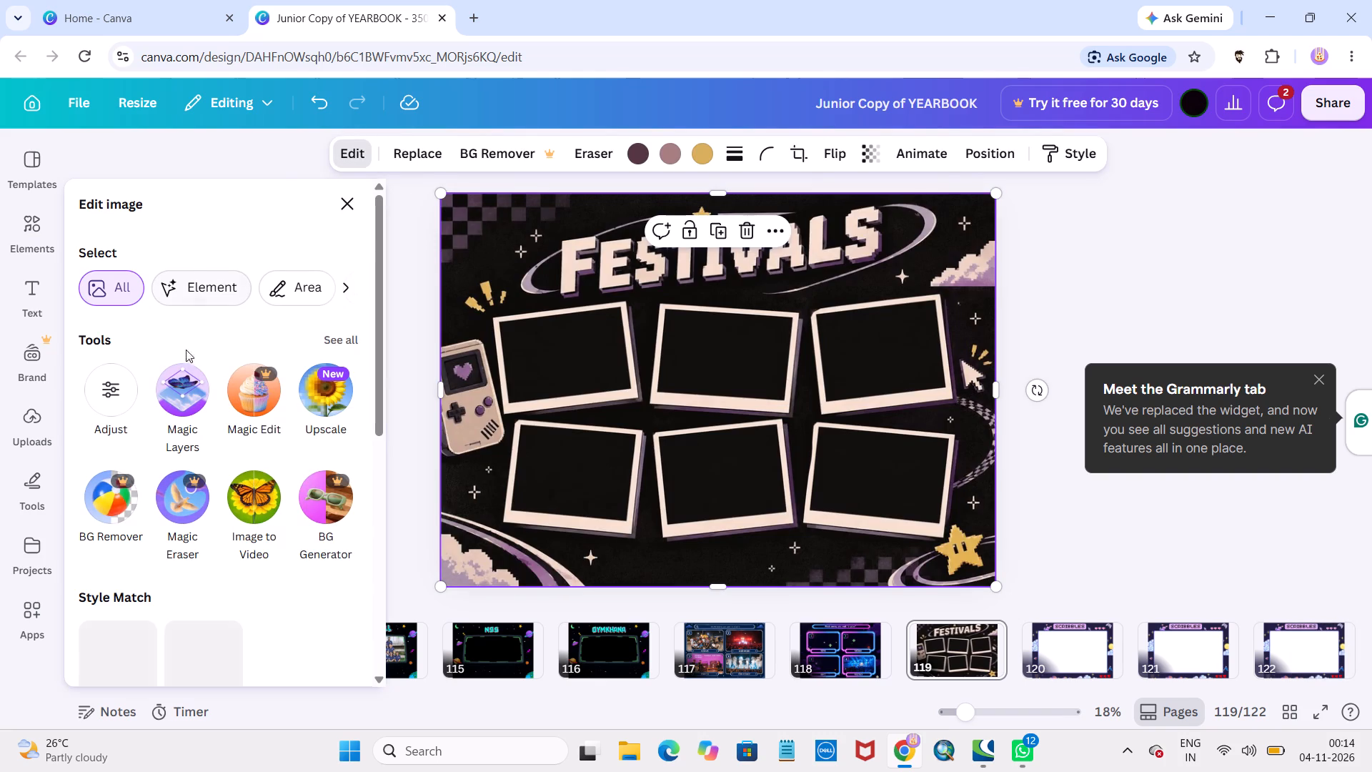
{"action": "left_click", "coordinate": [183, 394]}
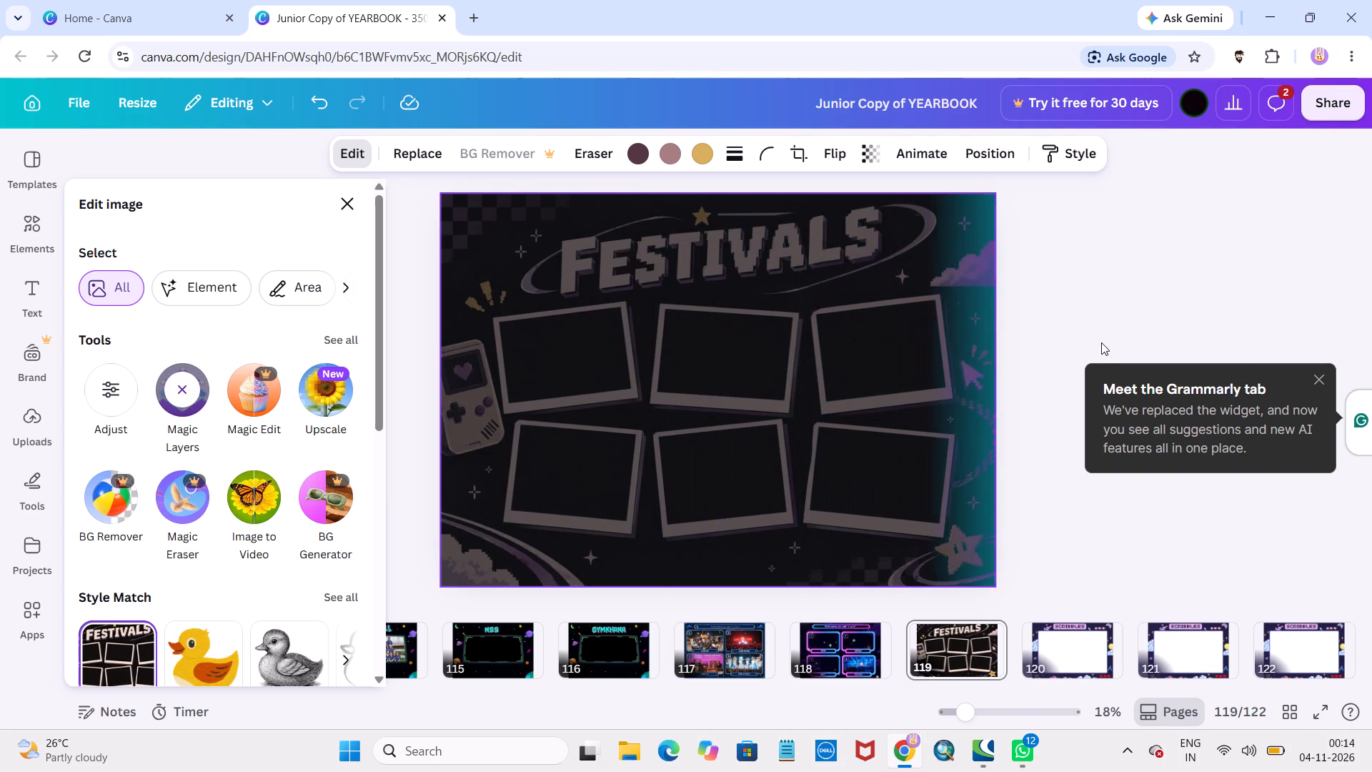
{"action": "left_click", "coordinate": [1327, 370]}
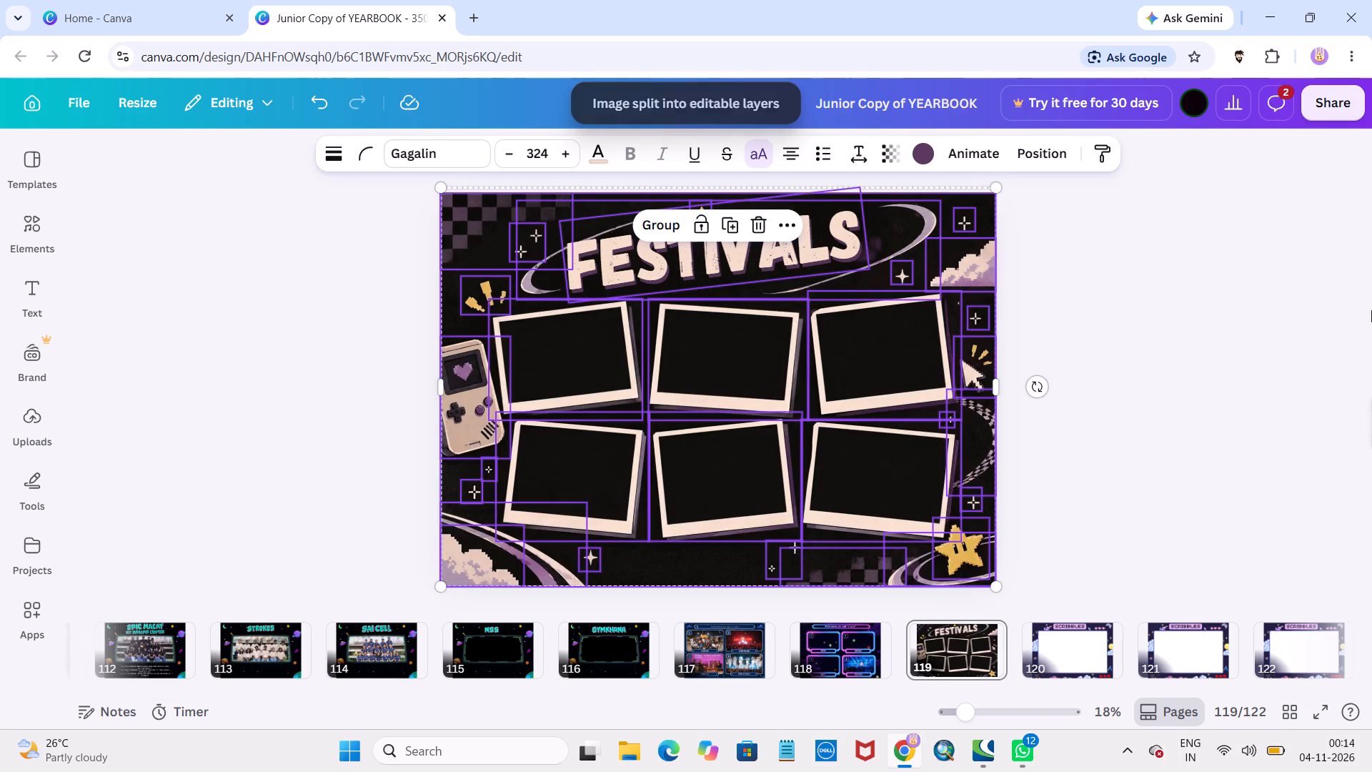
{"action": "left_click", "coordinate": [1163, 283]}
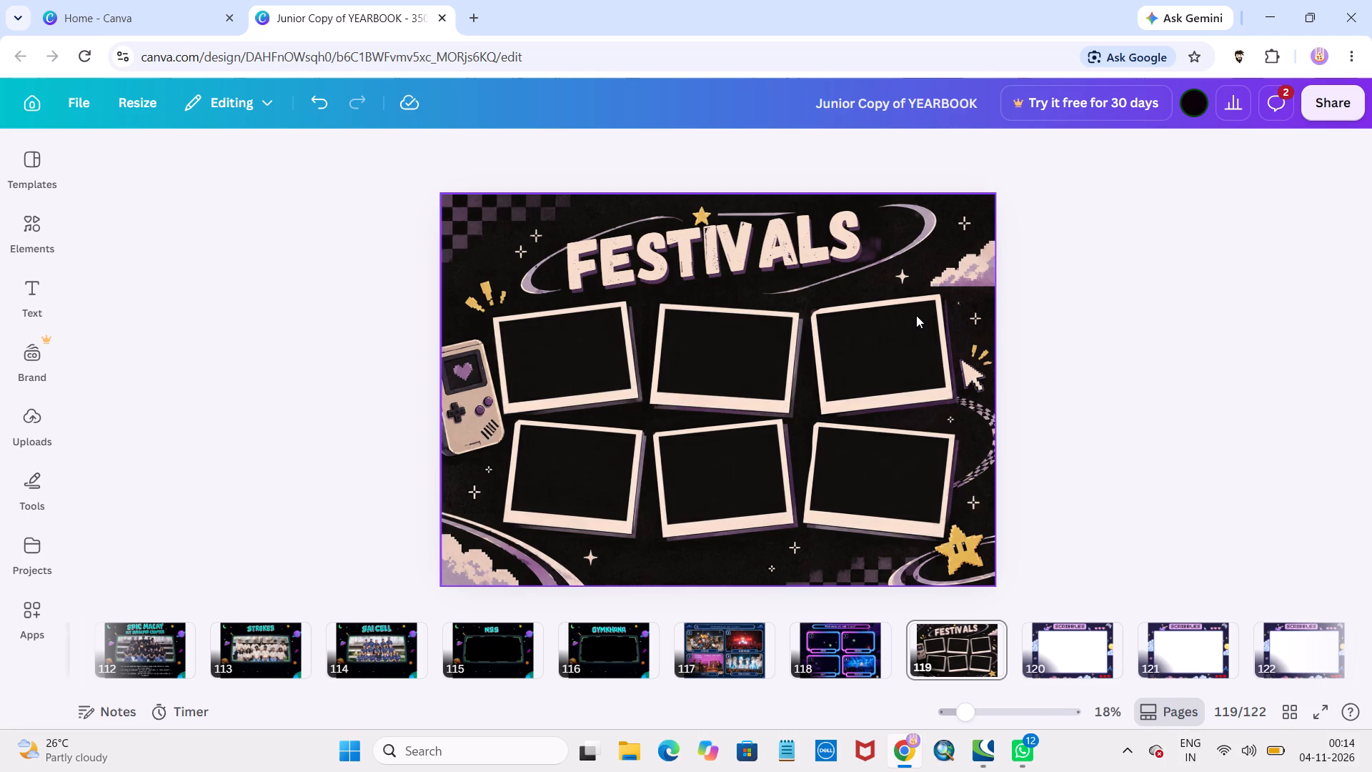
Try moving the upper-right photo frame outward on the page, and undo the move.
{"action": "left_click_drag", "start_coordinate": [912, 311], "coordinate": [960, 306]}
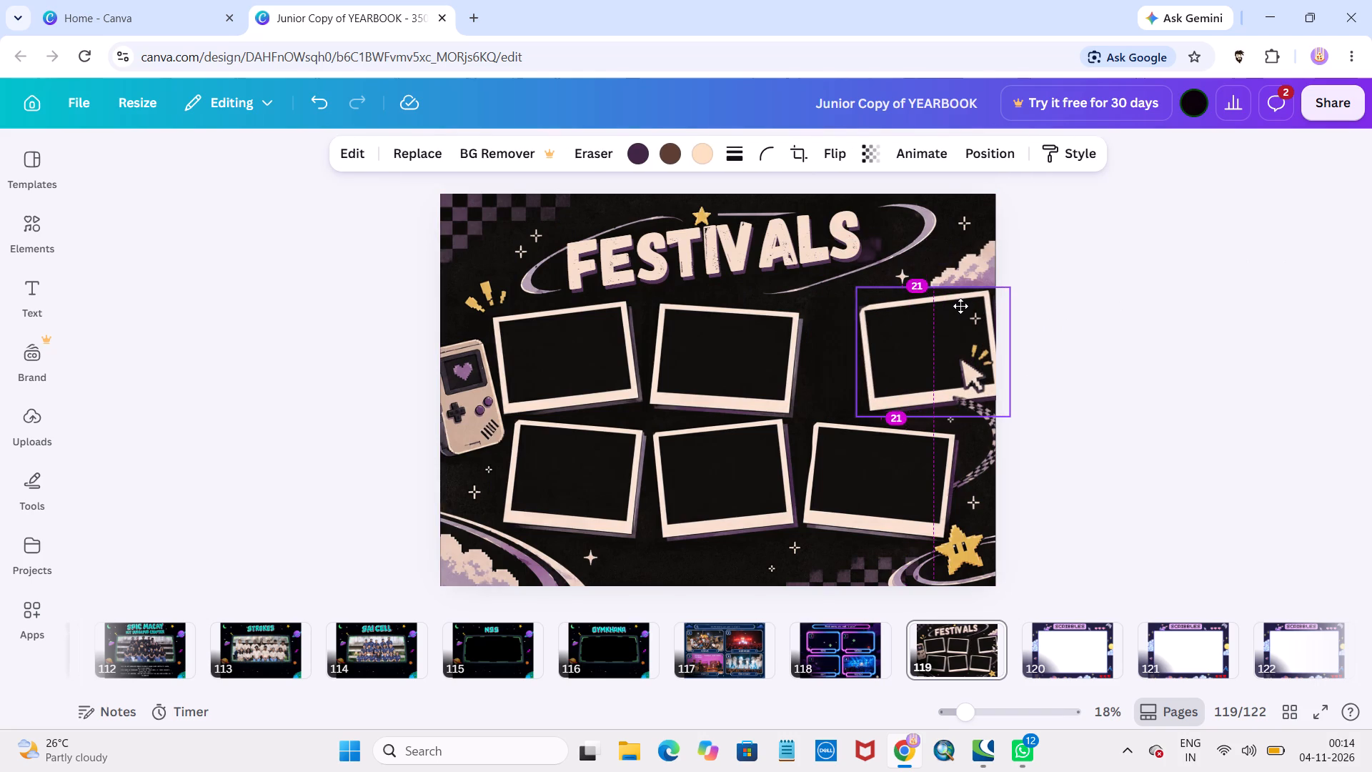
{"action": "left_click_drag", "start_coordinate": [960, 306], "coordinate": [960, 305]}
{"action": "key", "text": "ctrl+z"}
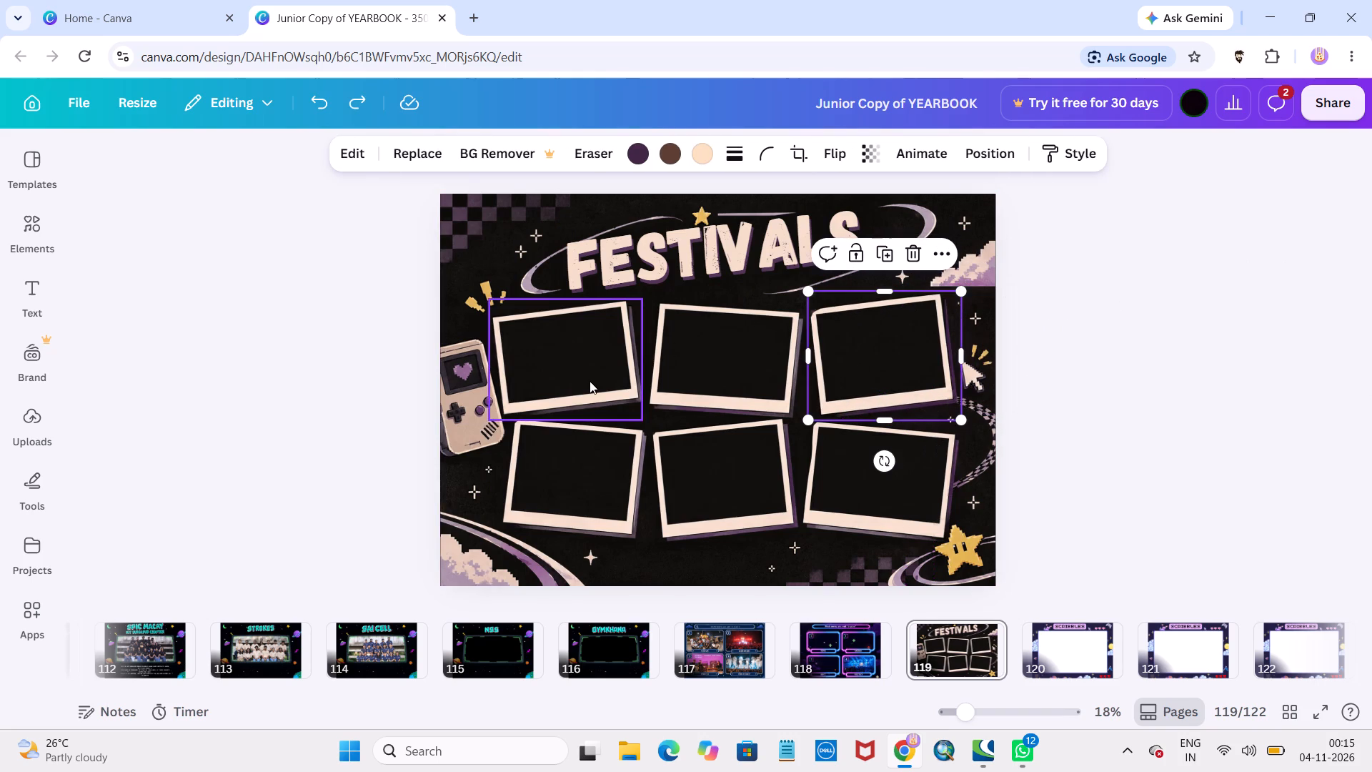
Shrink the handheld game console graphic at the page's left edge so it clears the photo frames.
{"action": "left_click", "coordinate": [475, 420]}
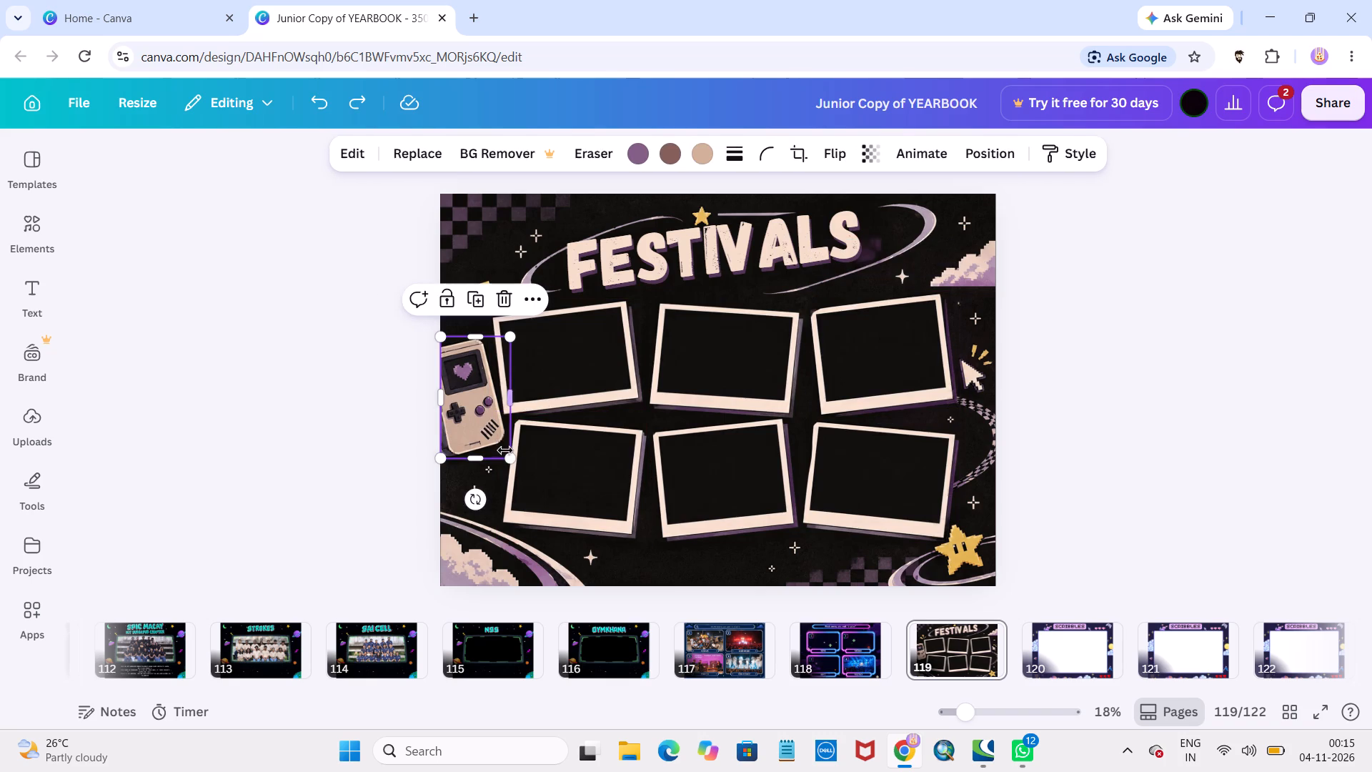
{"action": "left_click_drag", "start_coordinate": [509, 457], "coordinate": [475, 409]}
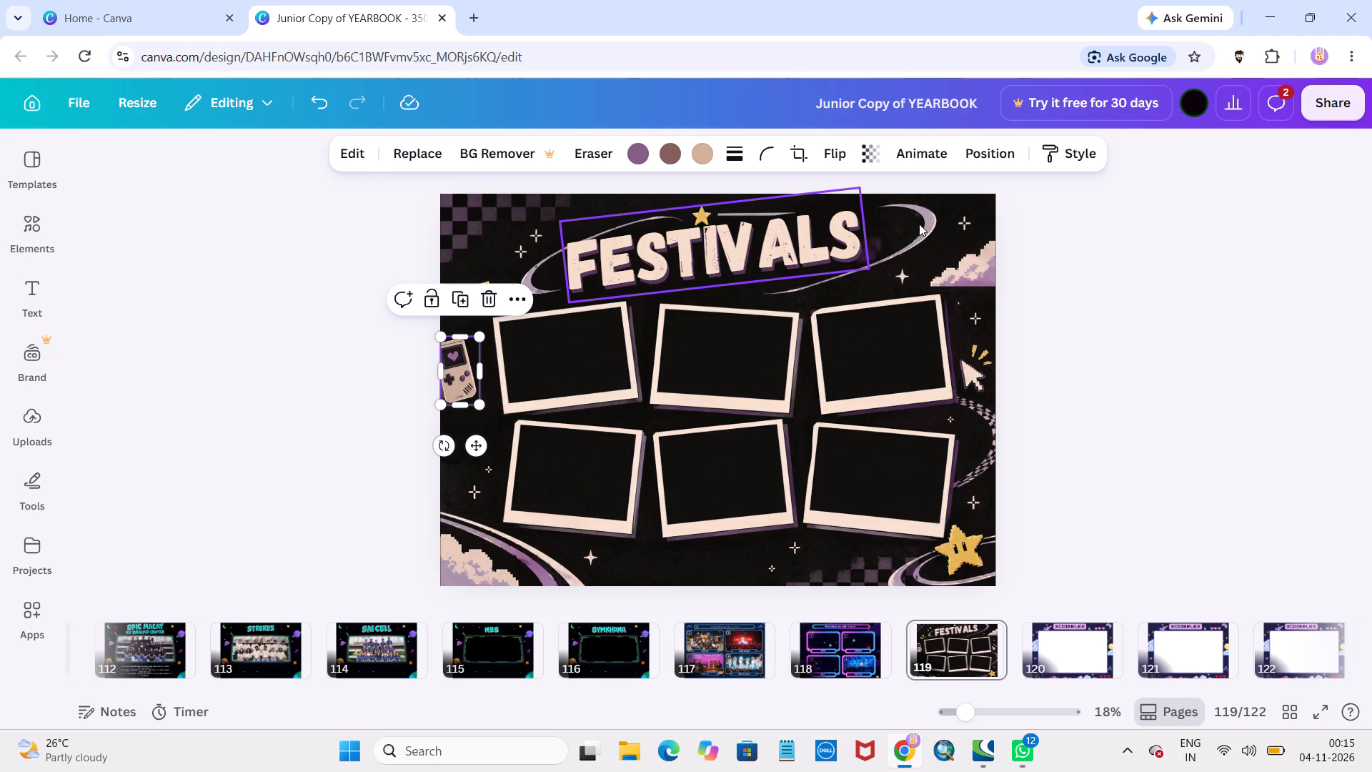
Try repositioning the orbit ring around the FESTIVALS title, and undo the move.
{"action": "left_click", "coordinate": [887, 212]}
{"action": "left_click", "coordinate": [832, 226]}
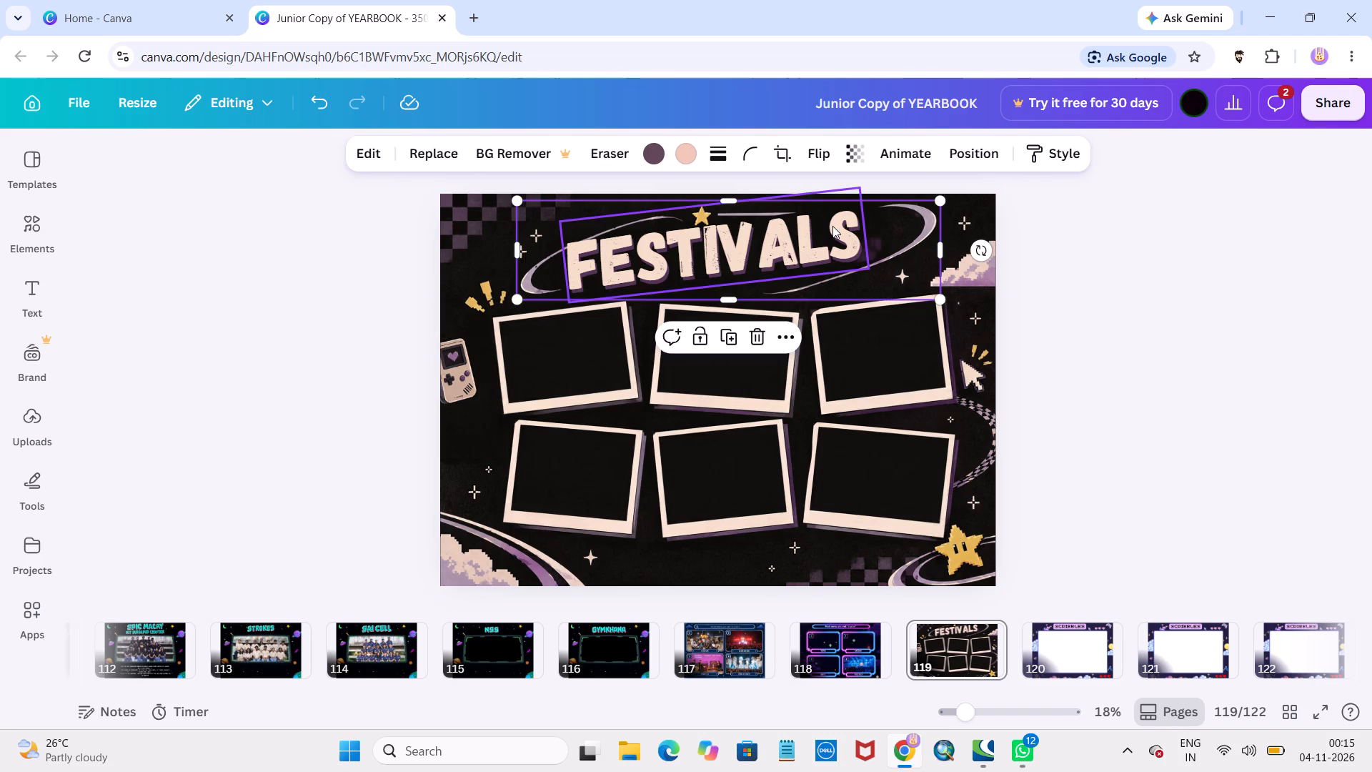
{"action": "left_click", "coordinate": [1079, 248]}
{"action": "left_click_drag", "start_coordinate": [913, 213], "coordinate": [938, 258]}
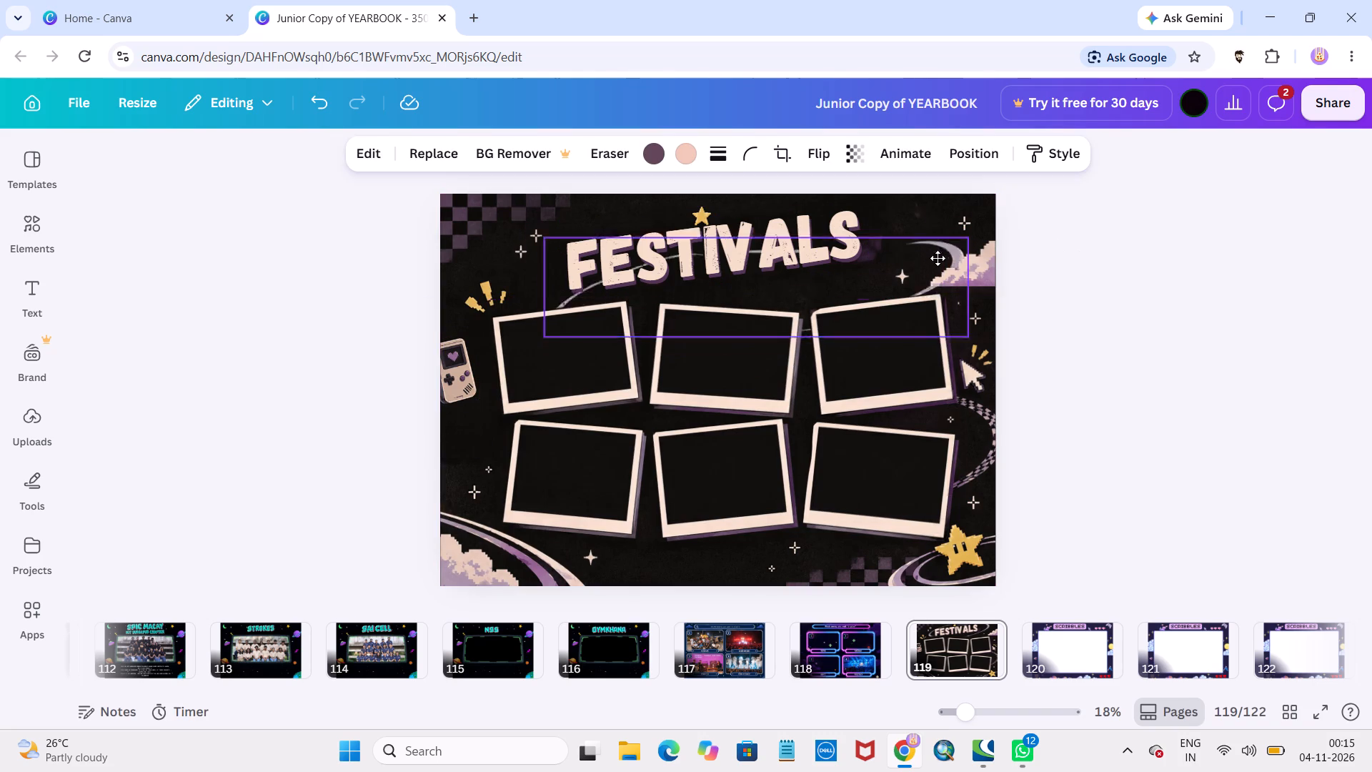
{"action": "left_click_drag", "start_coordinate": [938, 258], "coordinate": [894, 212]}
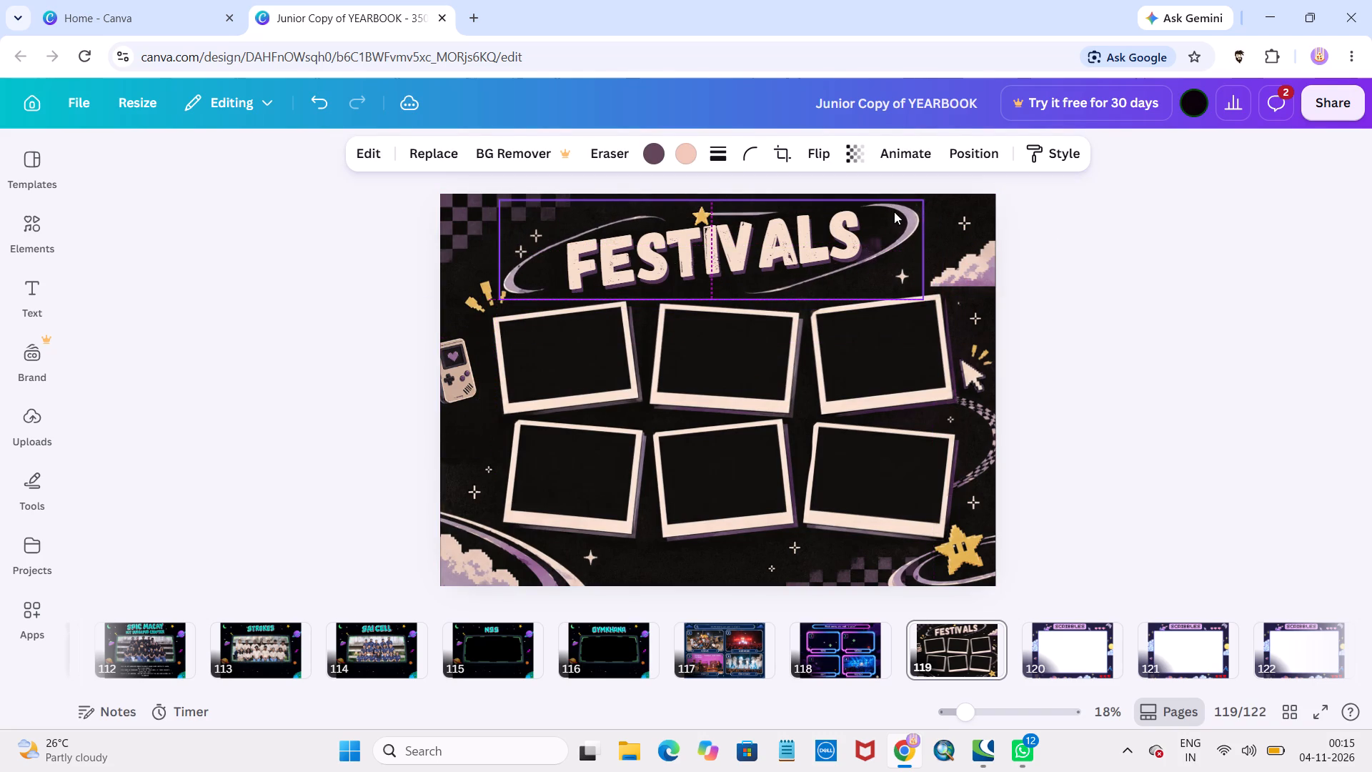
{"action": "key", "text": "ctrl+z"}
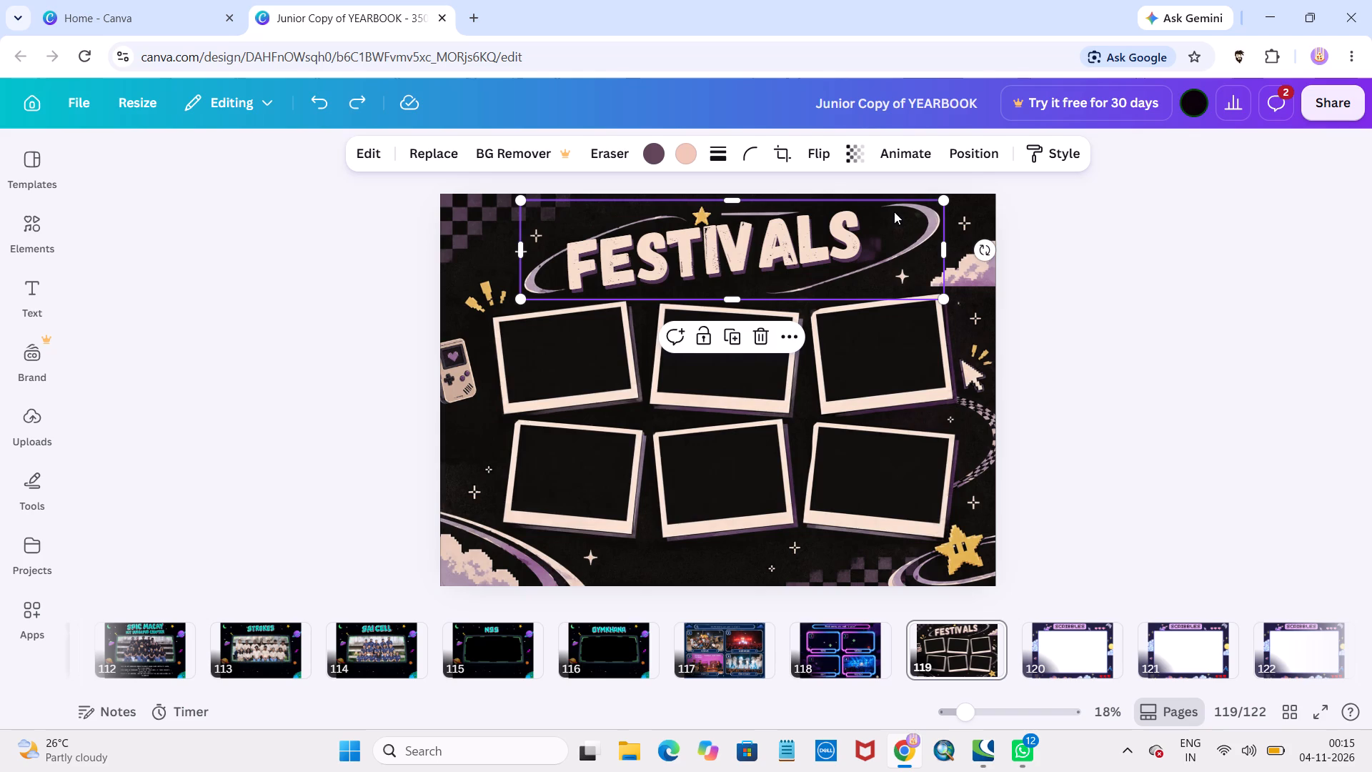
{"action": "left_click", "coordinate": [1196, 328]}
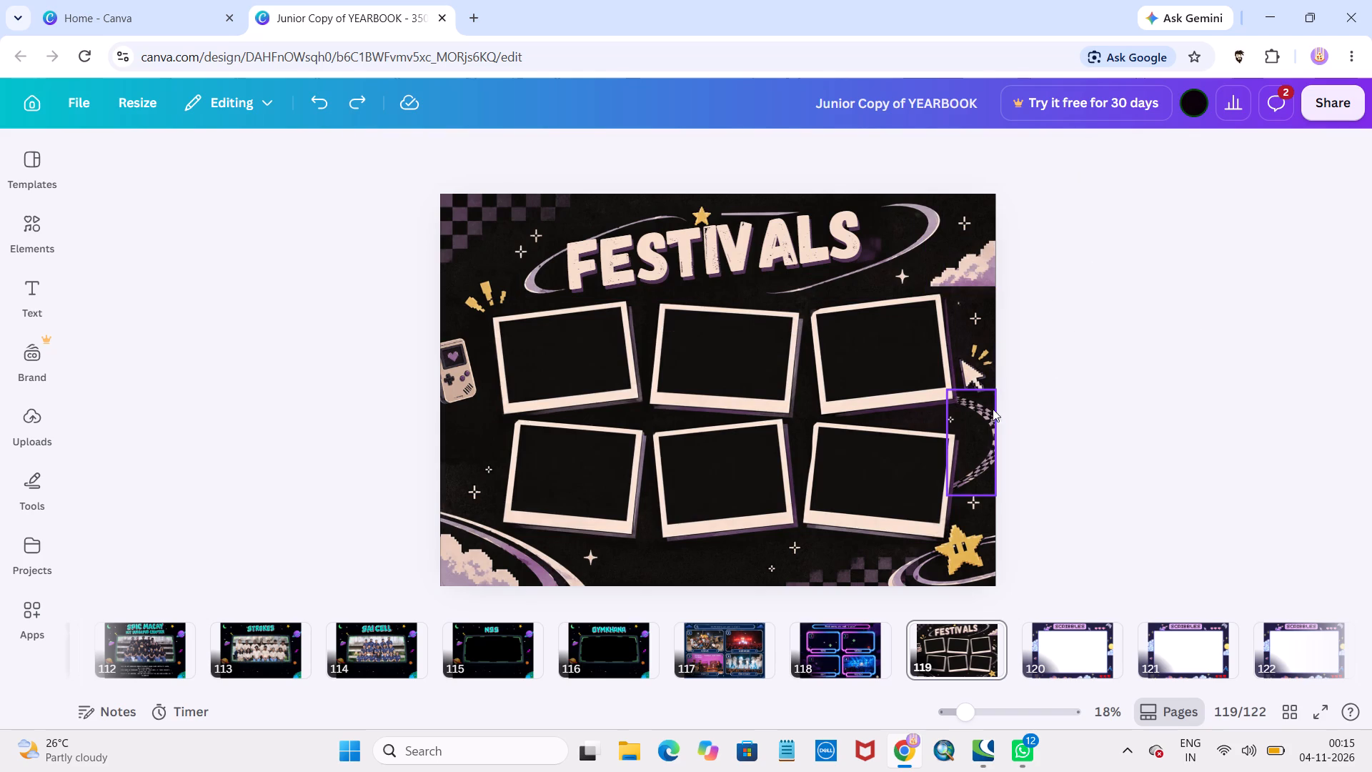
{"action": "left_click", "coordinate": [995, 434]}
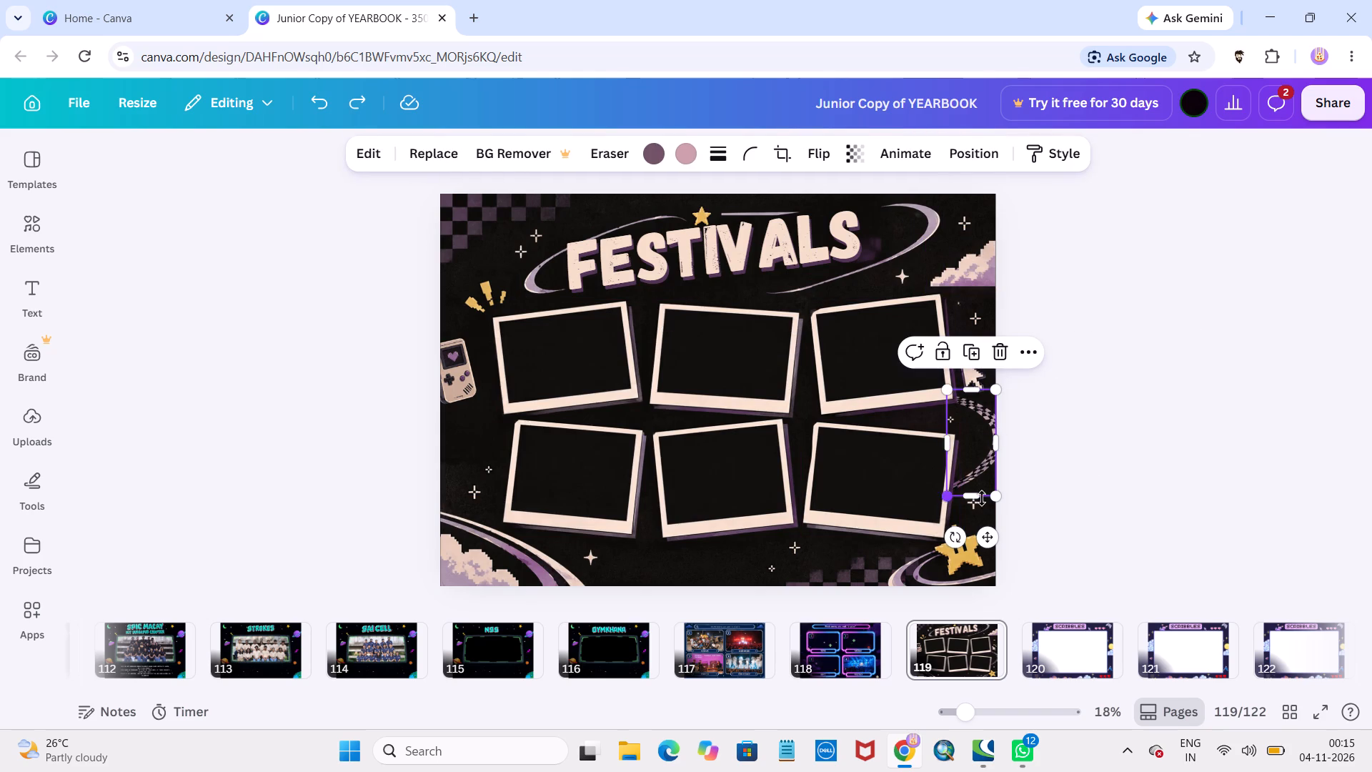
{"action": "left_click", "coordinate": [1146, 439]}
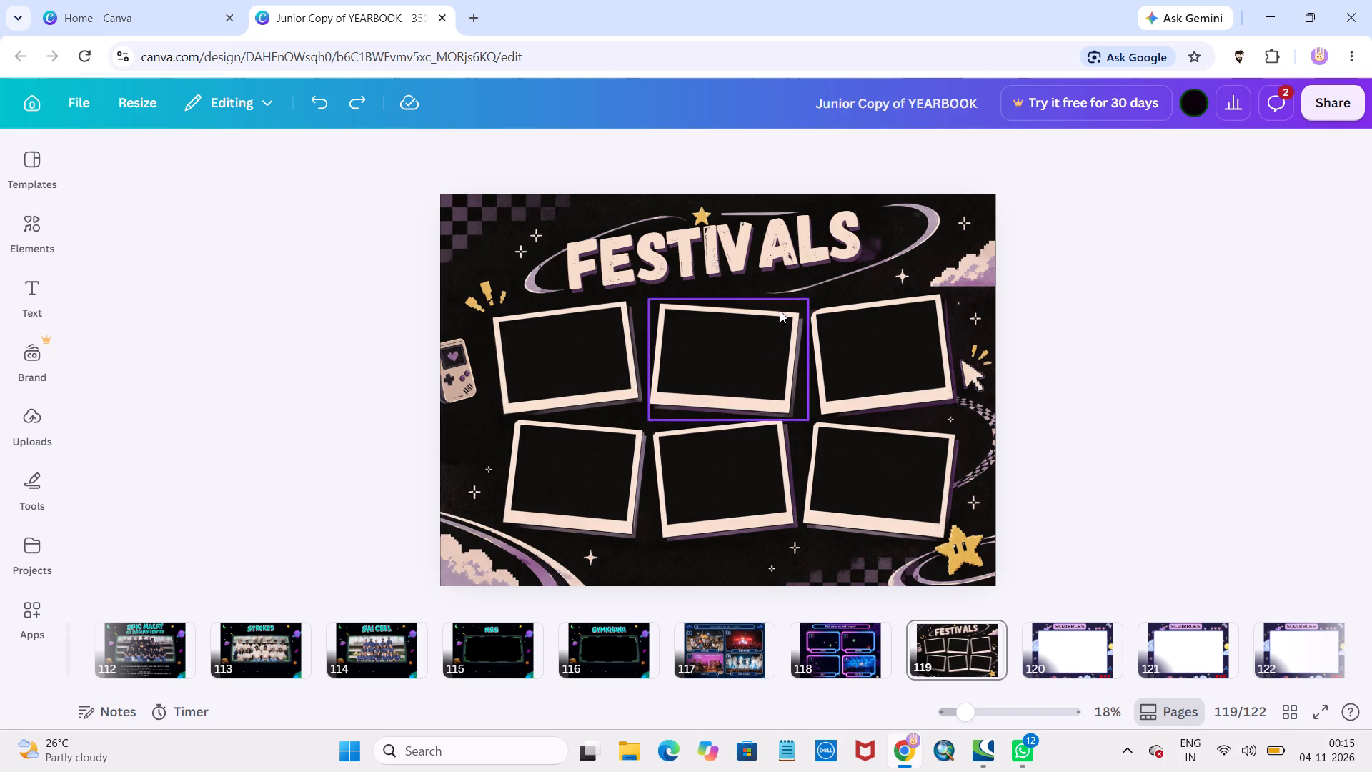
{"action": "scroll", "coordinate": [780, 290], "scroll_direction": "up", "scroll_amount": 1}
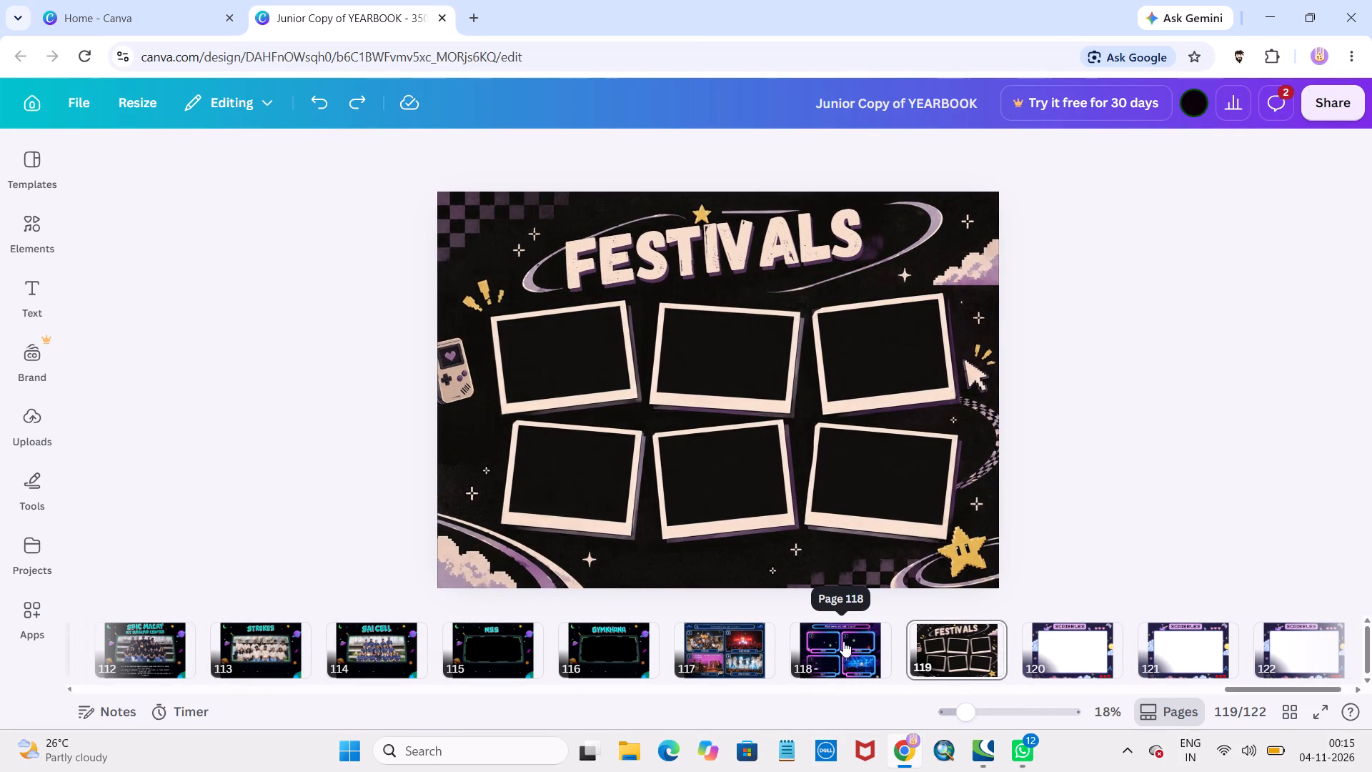
Check the VERVE caption's text styling on page 118 and return to the FESTIVALS page.
{"action": "left_click", "coordinate": [843, 640]}
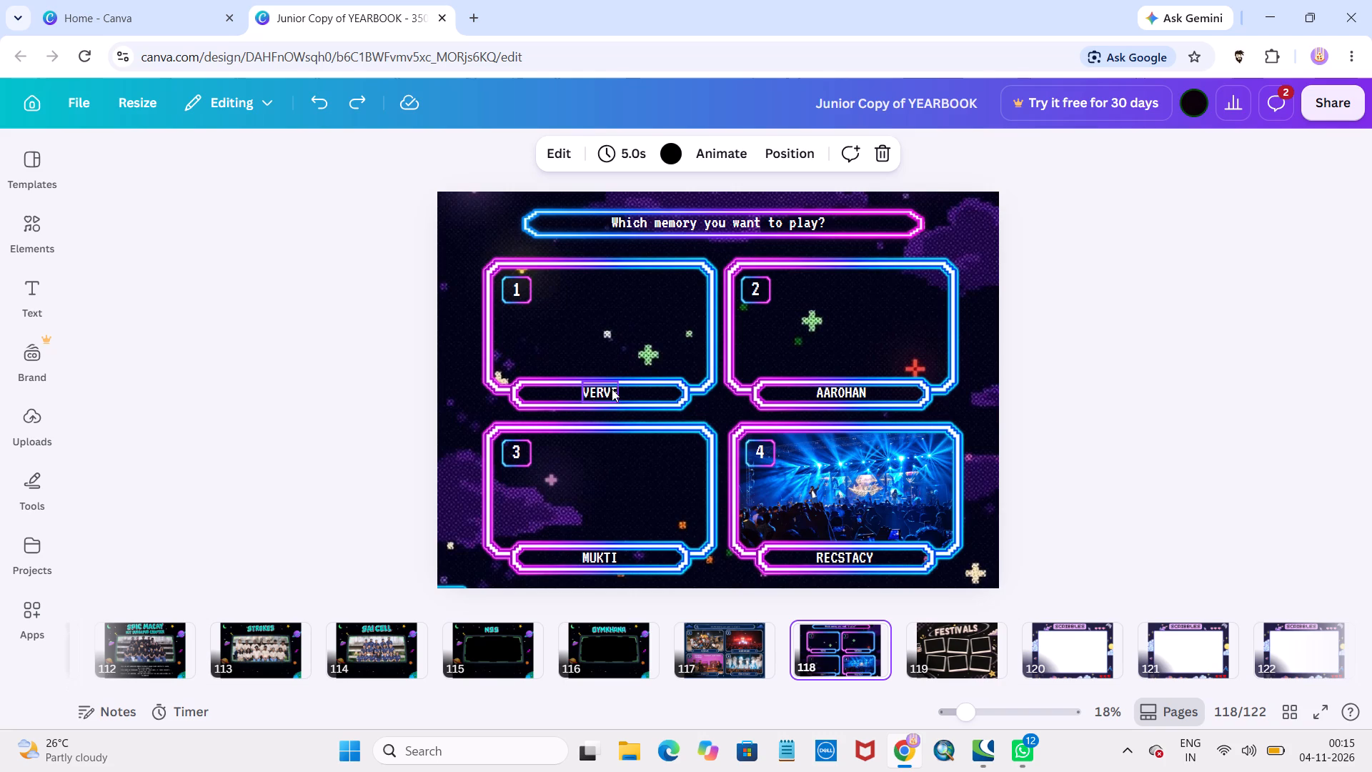
{"action": "left_click", "coordinate": [612, 389]}
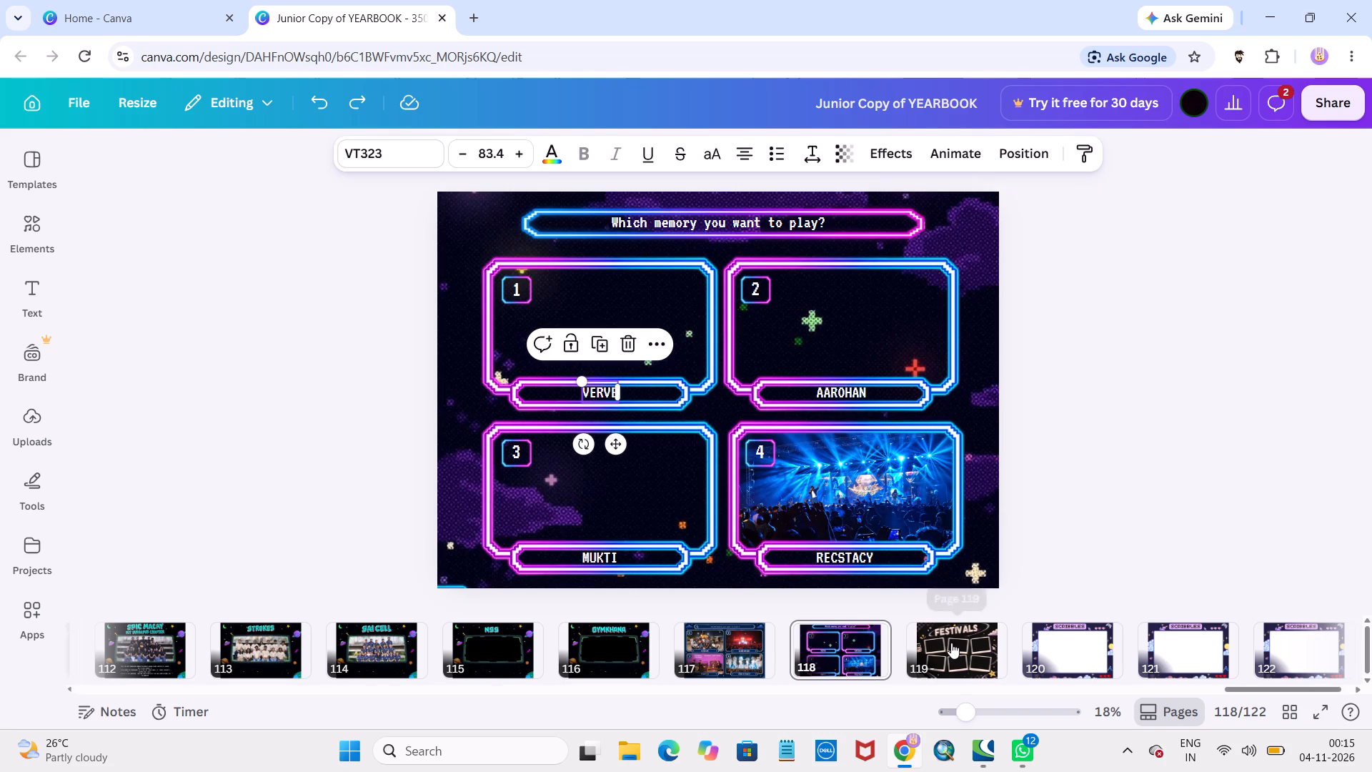
{"action": "left_click", "coordinate": [951, 653]}
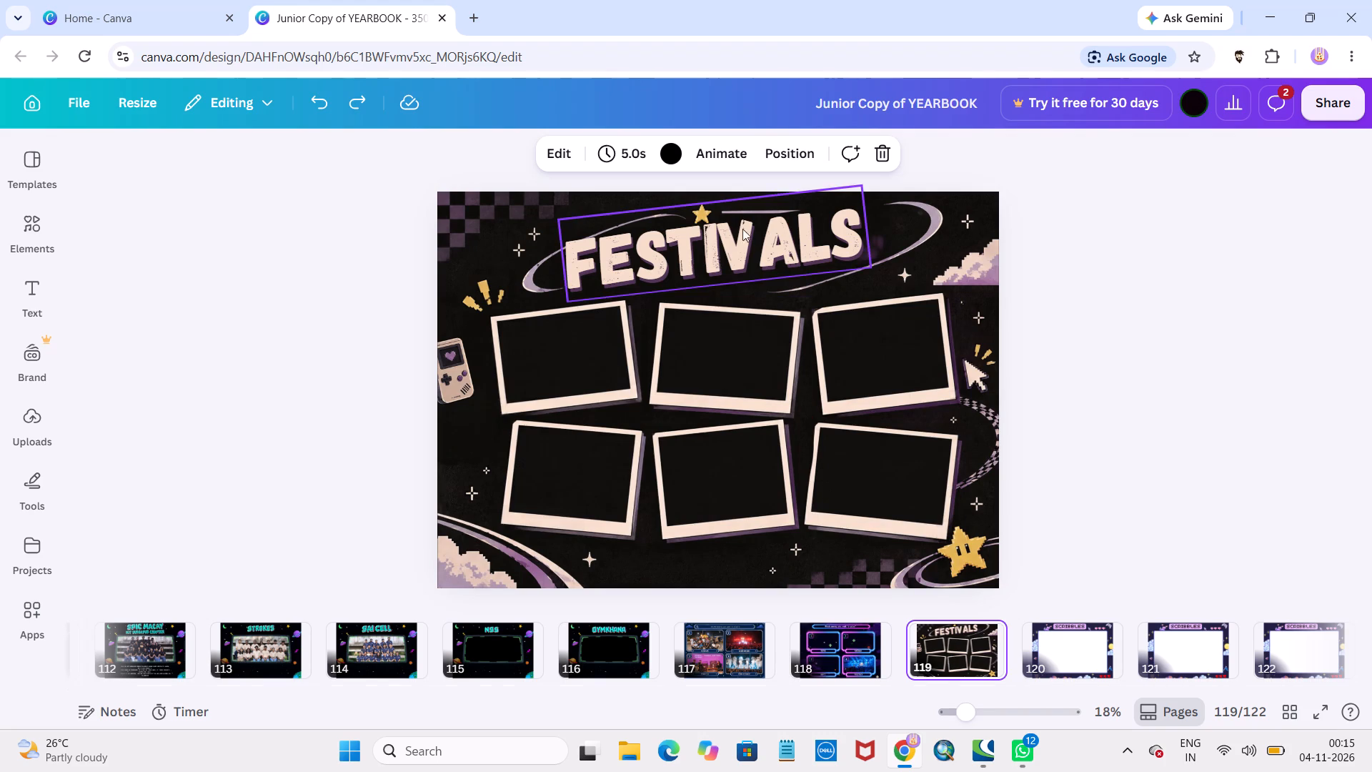
Add a blank page after page 119 and paste onto it a copy of the small gold star above the FESTIVALS title.
{"action": "left_click", "coordinate": [704, 208]}
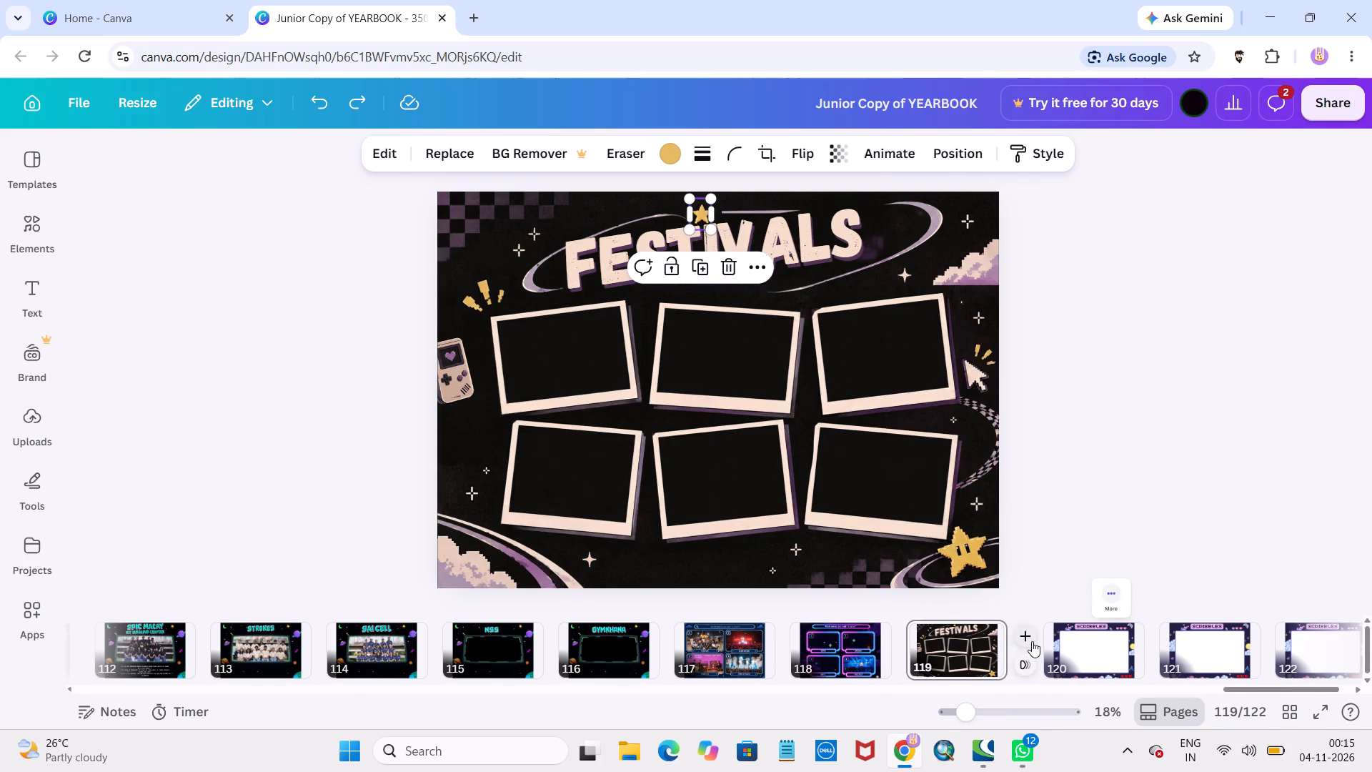
{"action": "left_click", "coordinate": [1025, 635]}
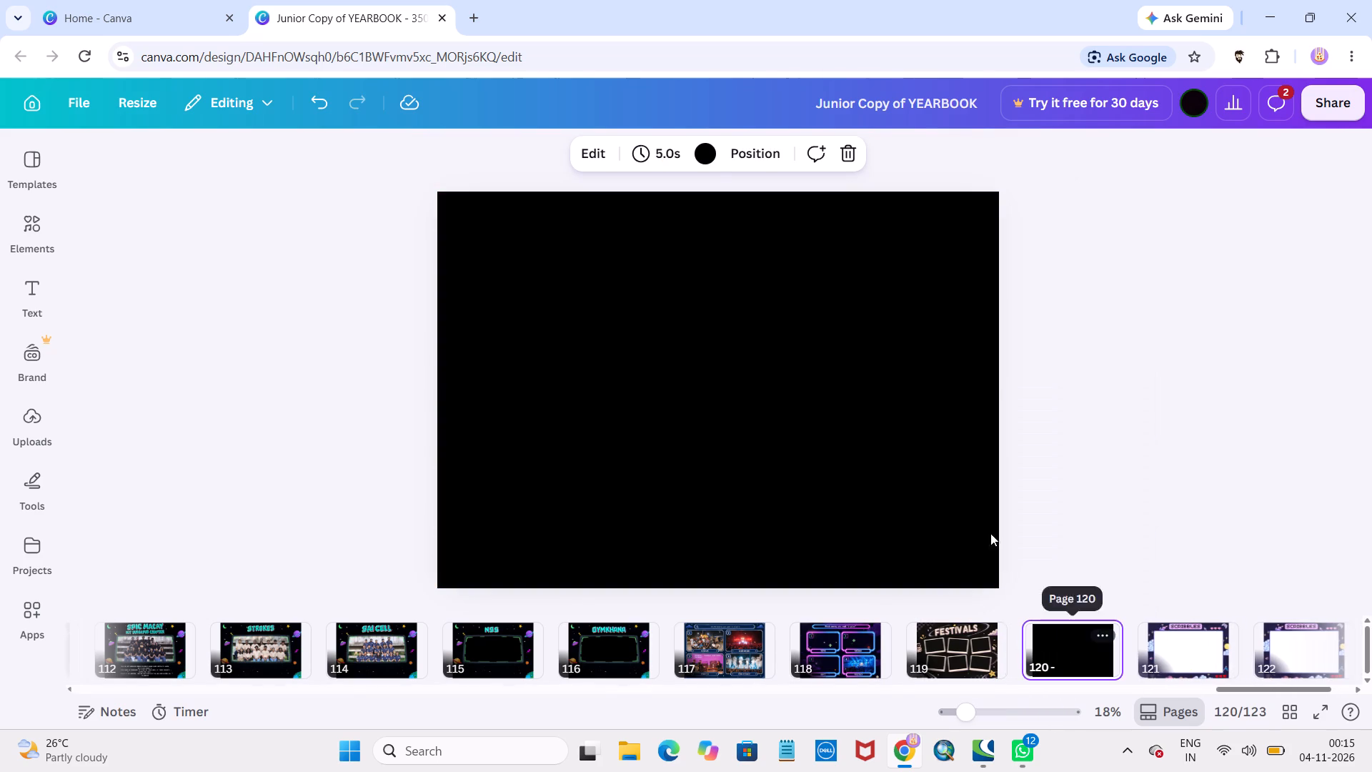
{"action": "left_click", "coordinate": [955, 638]}
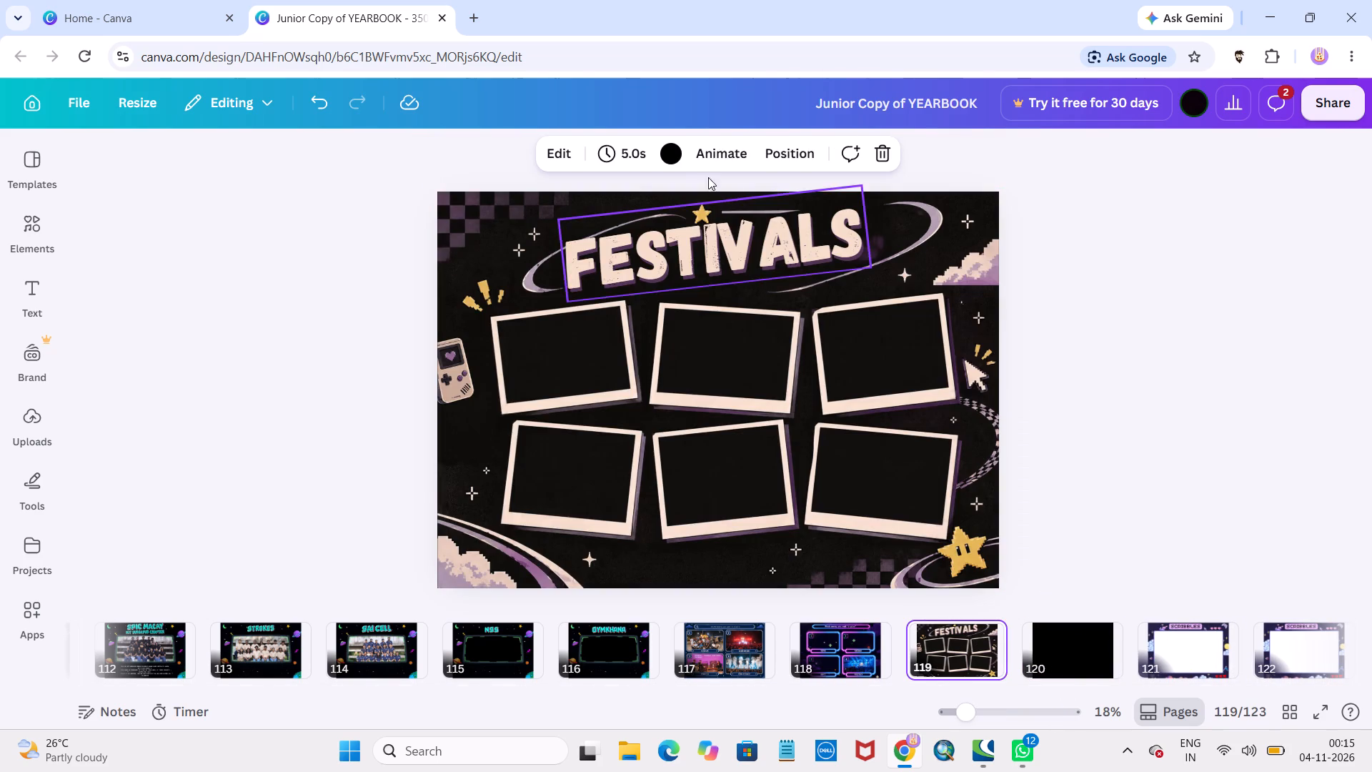
{"action": "left_click", "coordinate": [699, 217]}
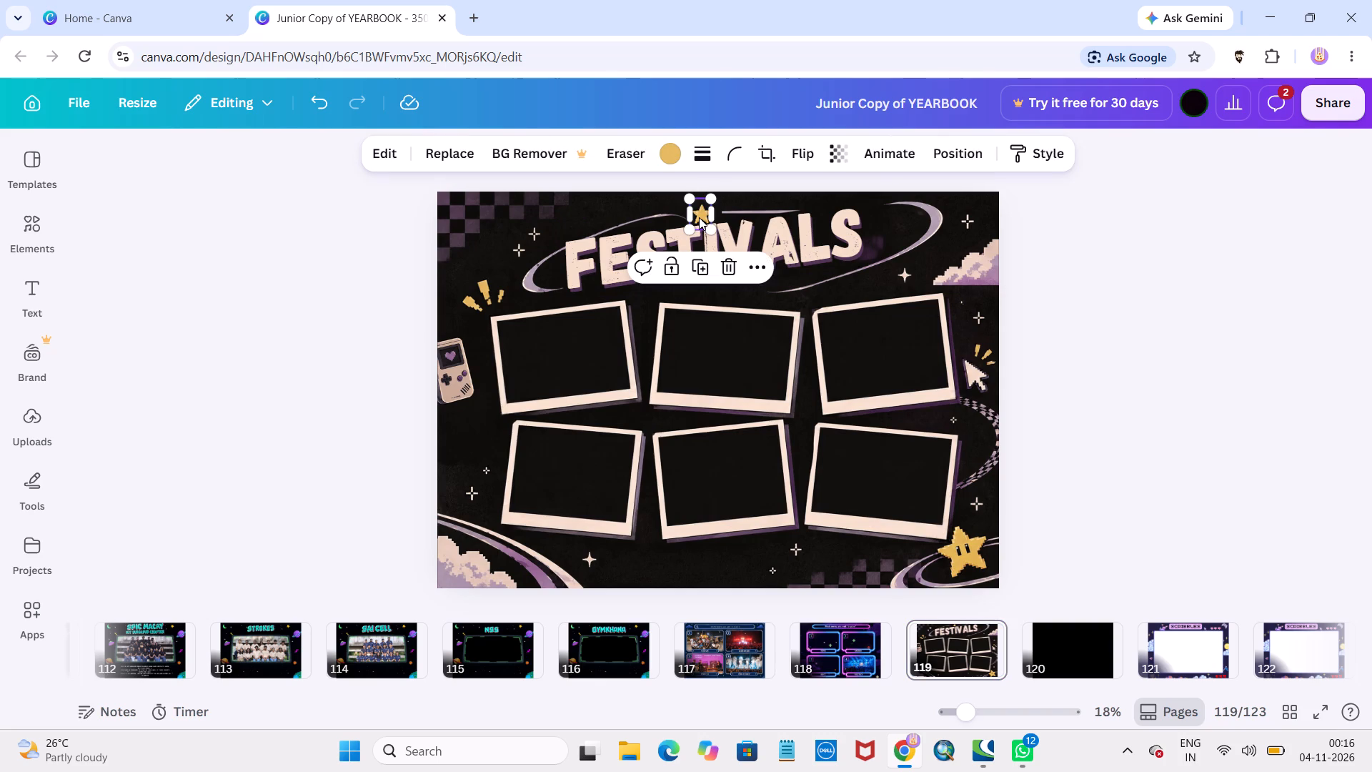
{"action": "key", "text": "ctrl+c"}
{"action": "left_click", "coordinate": [725, 272]}
{"action": "left_click", "coordinate": [1090, 656]}
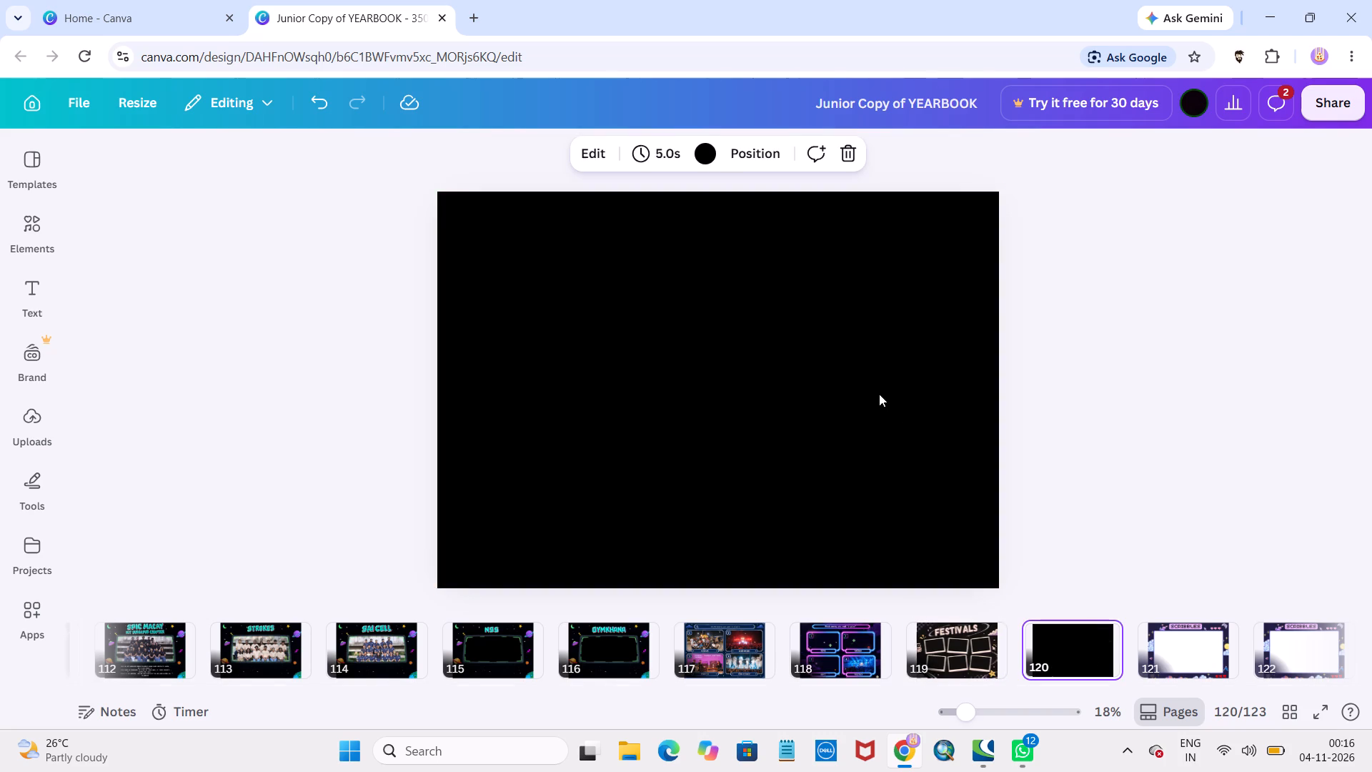
{"action": "key", "text": "ctrl+v"}
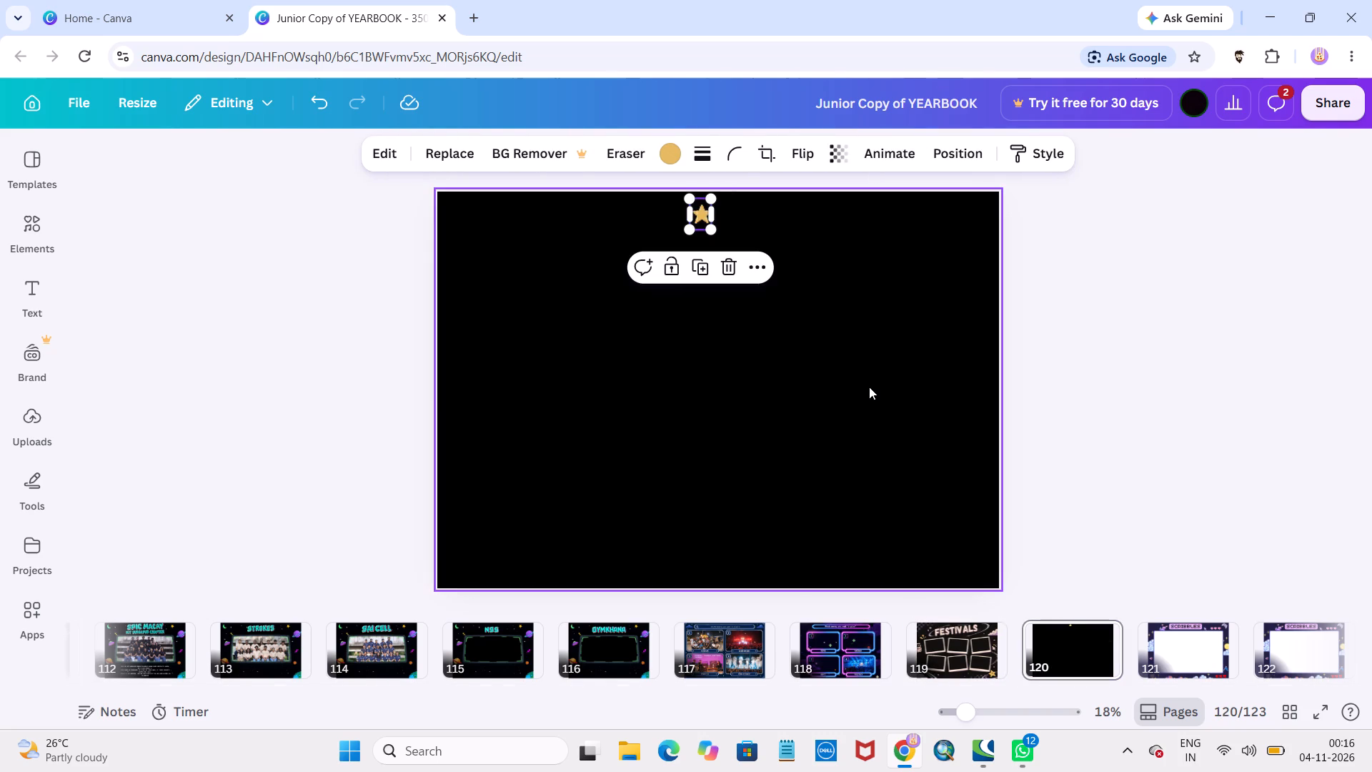
On the FESTIVALS page, add a text box reading "Saraswati Puja" and place it just below the upper row's first photo frame.
{"action": "left_click", "coordinate": [944, 645]}
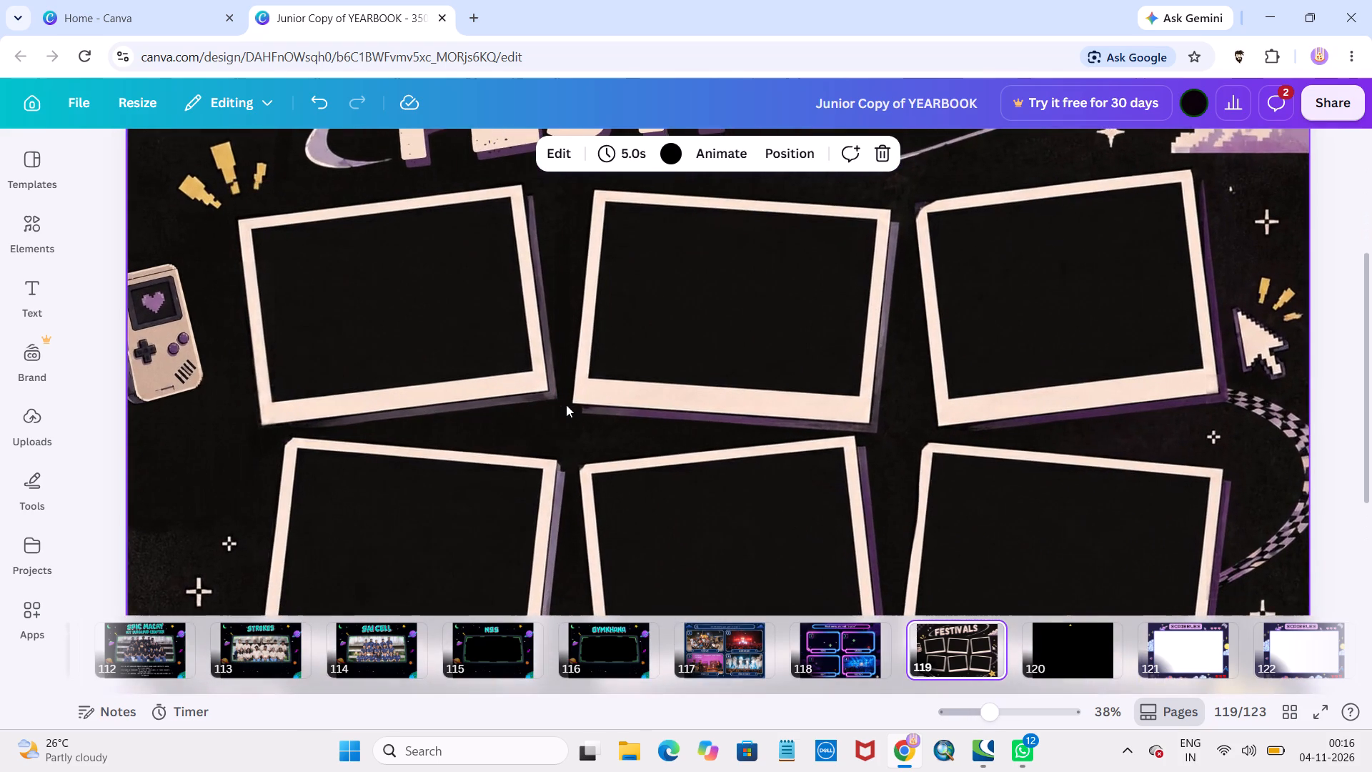
{"action": "scroll", "coordinate": [566, 405], "scroll_direction": "down", "scroll_amount": 1}
{"action": "left_click", "coordinate": [36, 284]}
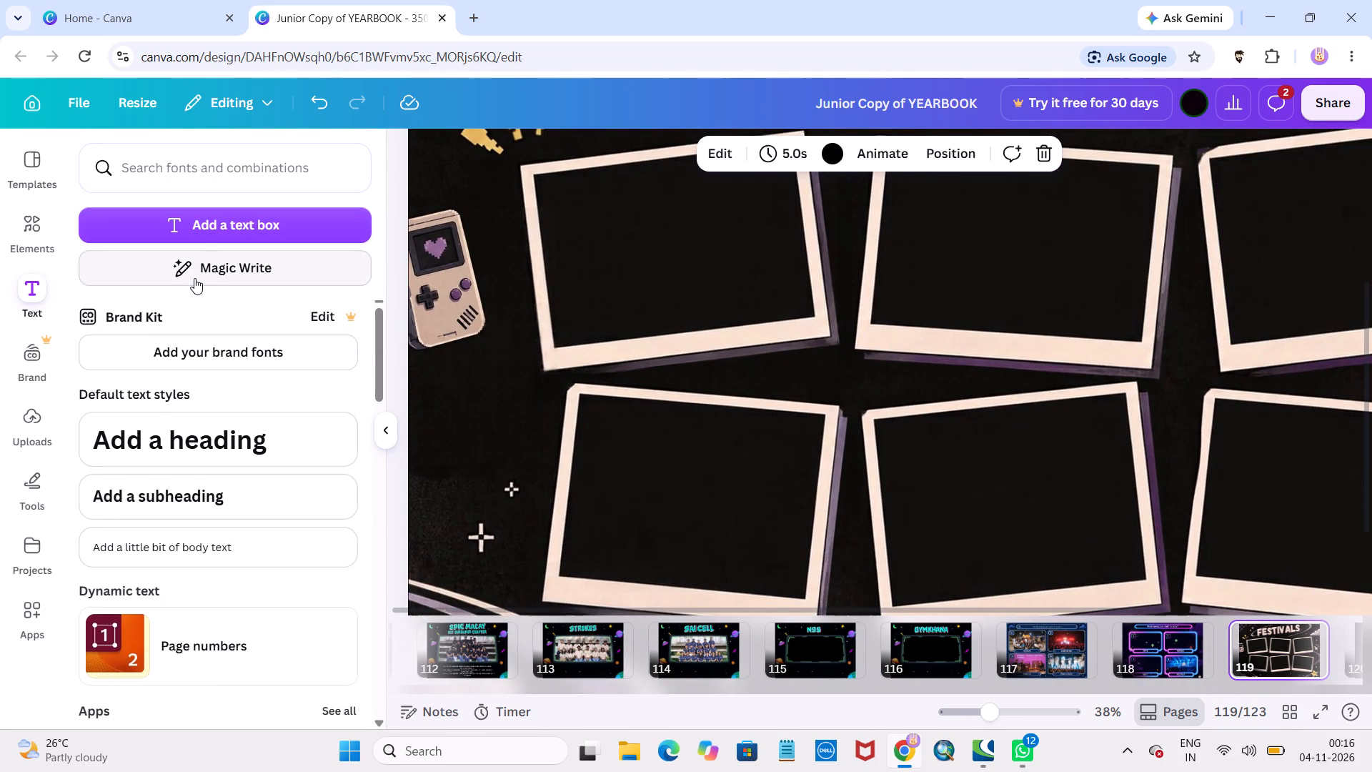
{"action": "left_click", "coordinate": [202, 221]}
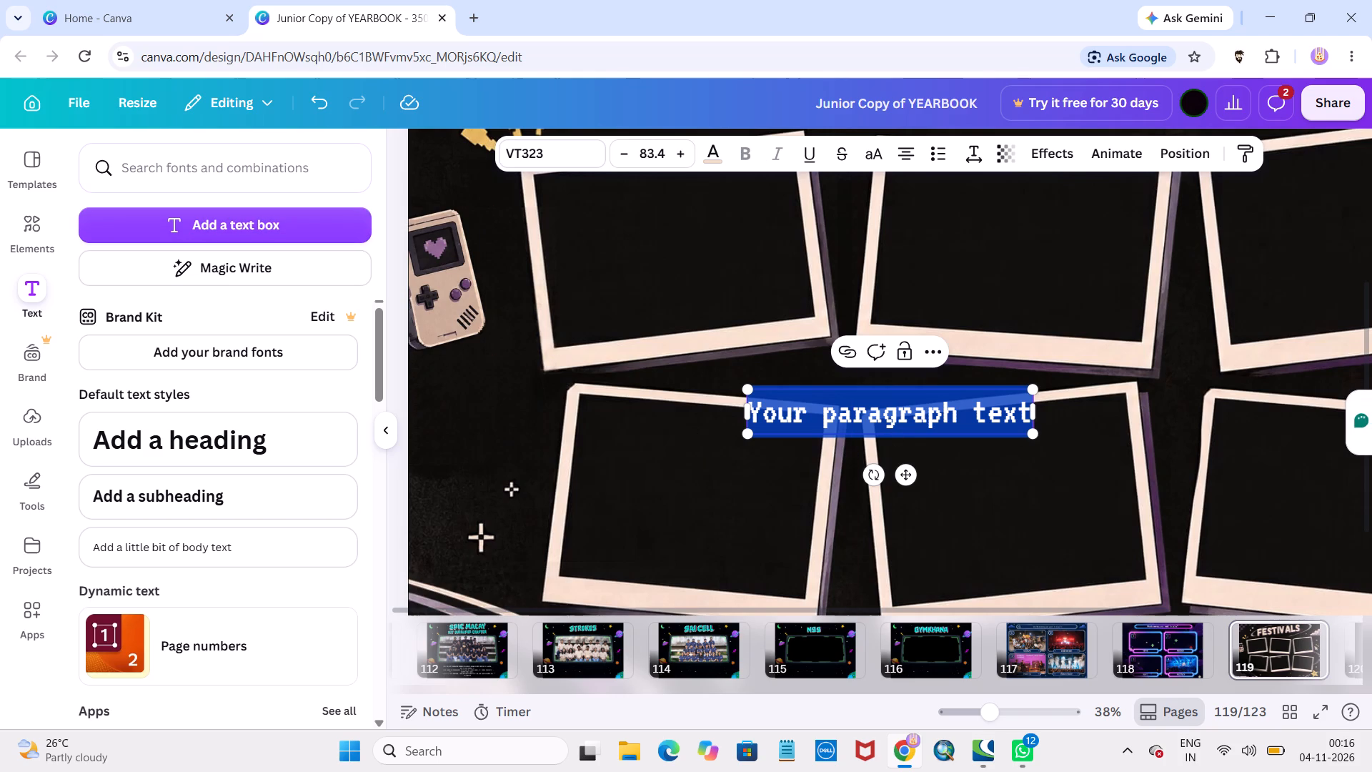
{"action": "key", "text": "BackSpace"}
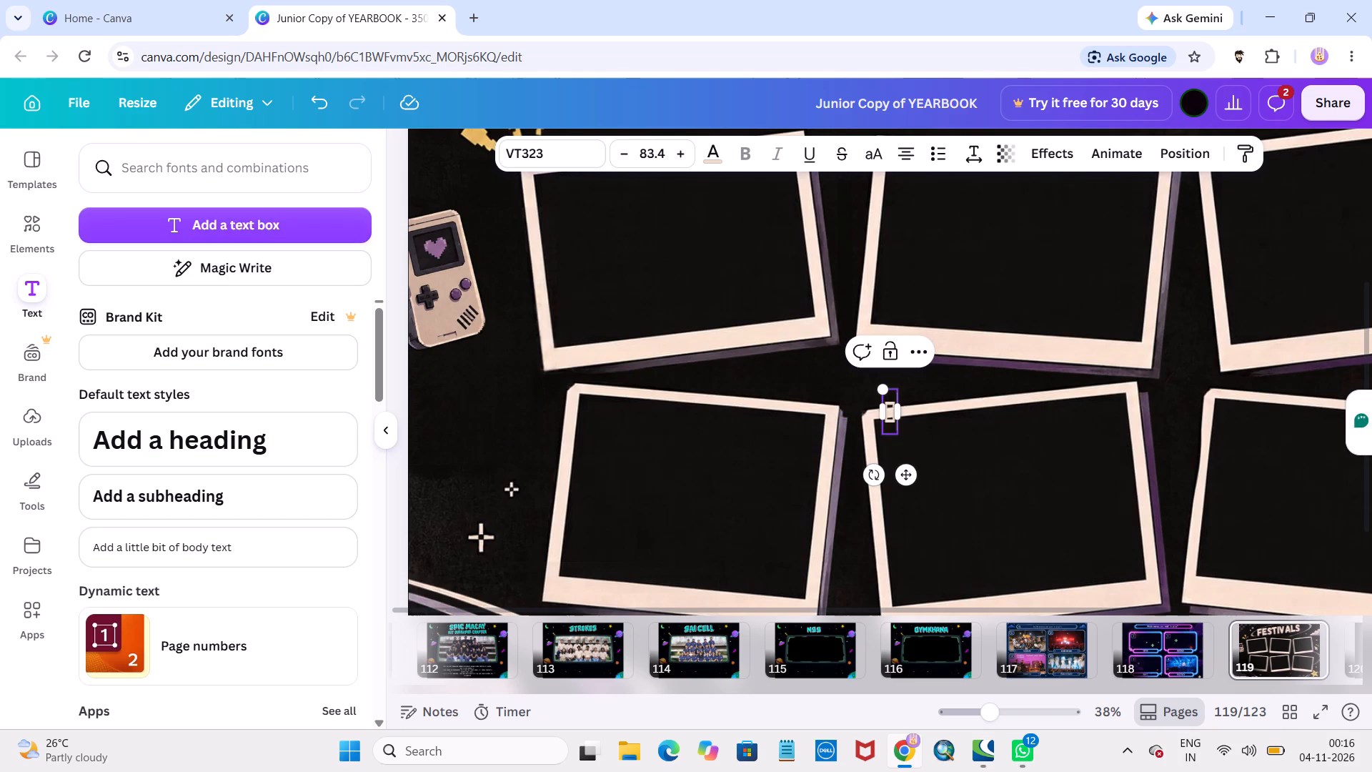
{"action": "type", "text": "wati"}
{"action": "key", "text": "space"}
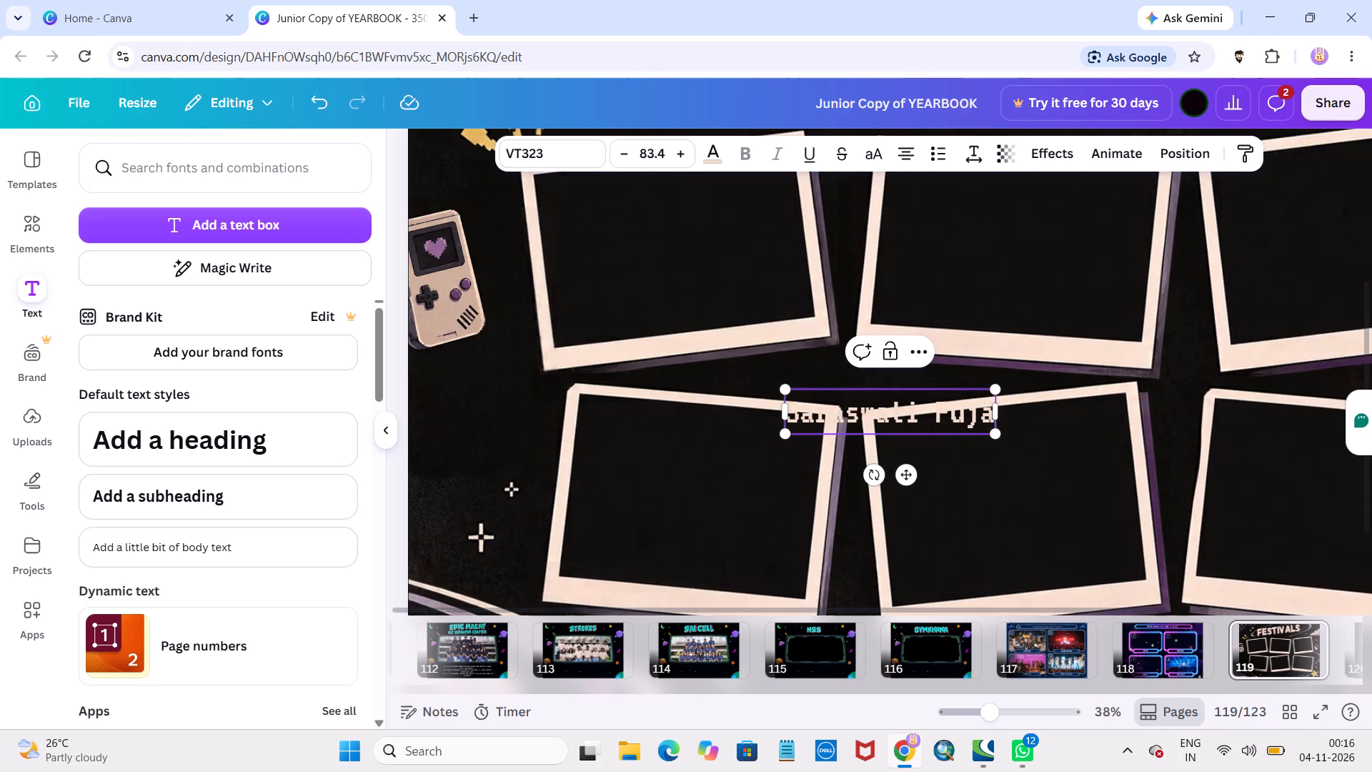
{"action": "left_click", "coordinate": [770, 314]}
{"action": "left_click_drag", "start_coordinate": [901, 415], "coordinate": [746, 365]}
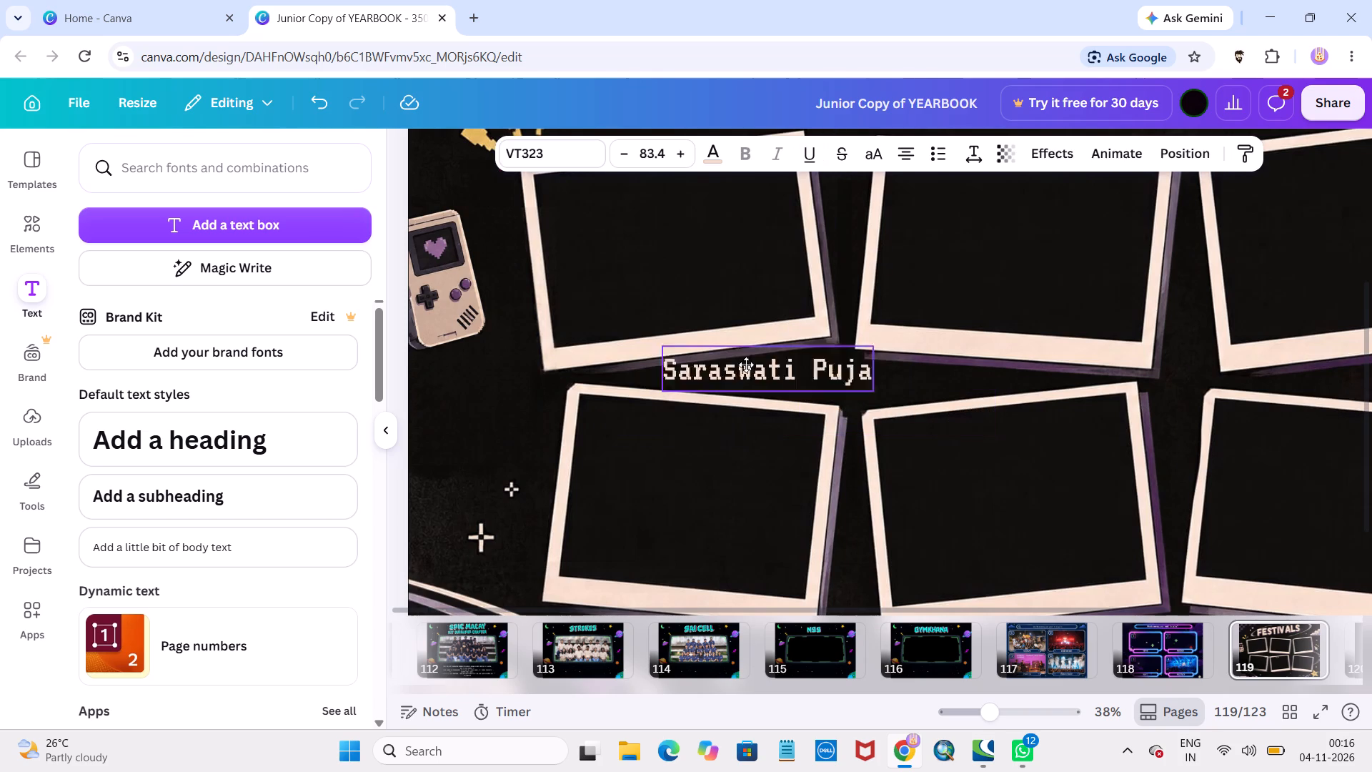
{"action": "left_click_drag", "start_coordinate": [746, 365], "coordinate": [768, 375]}
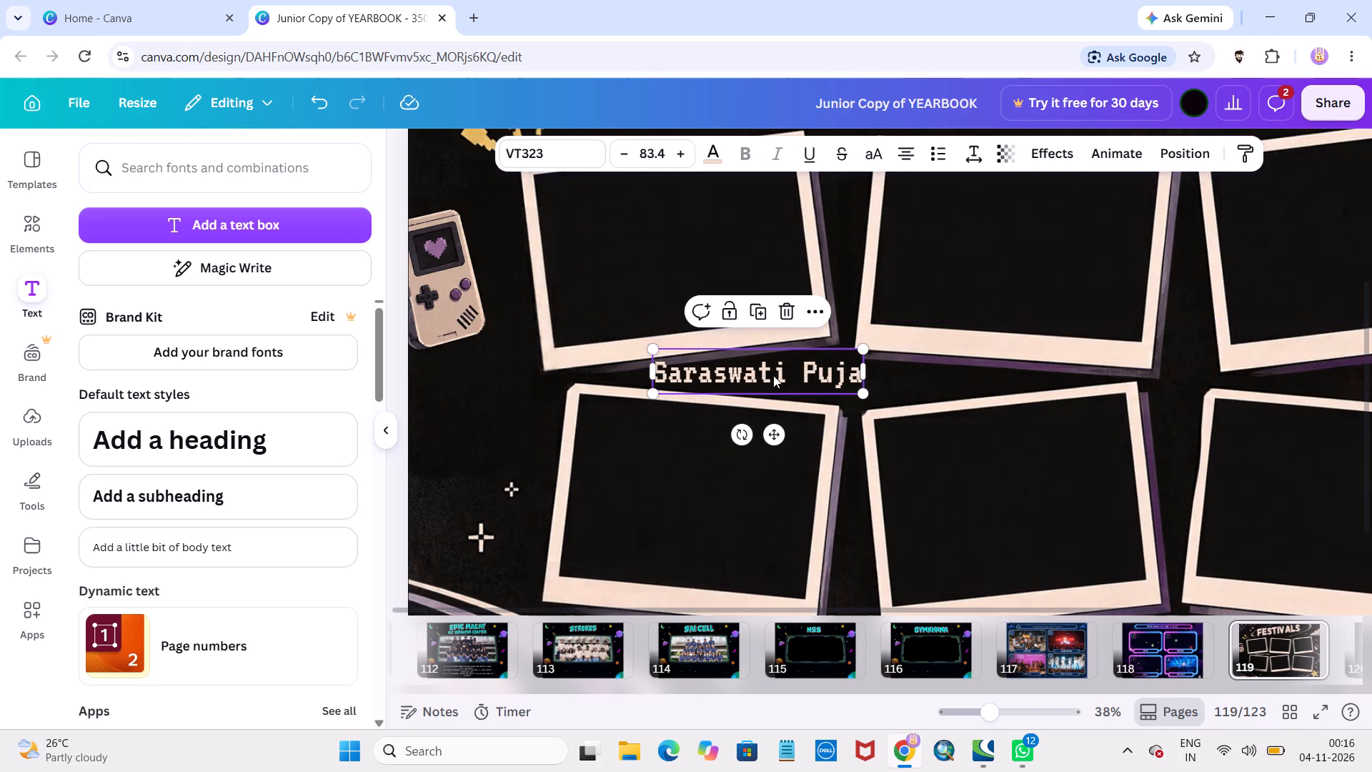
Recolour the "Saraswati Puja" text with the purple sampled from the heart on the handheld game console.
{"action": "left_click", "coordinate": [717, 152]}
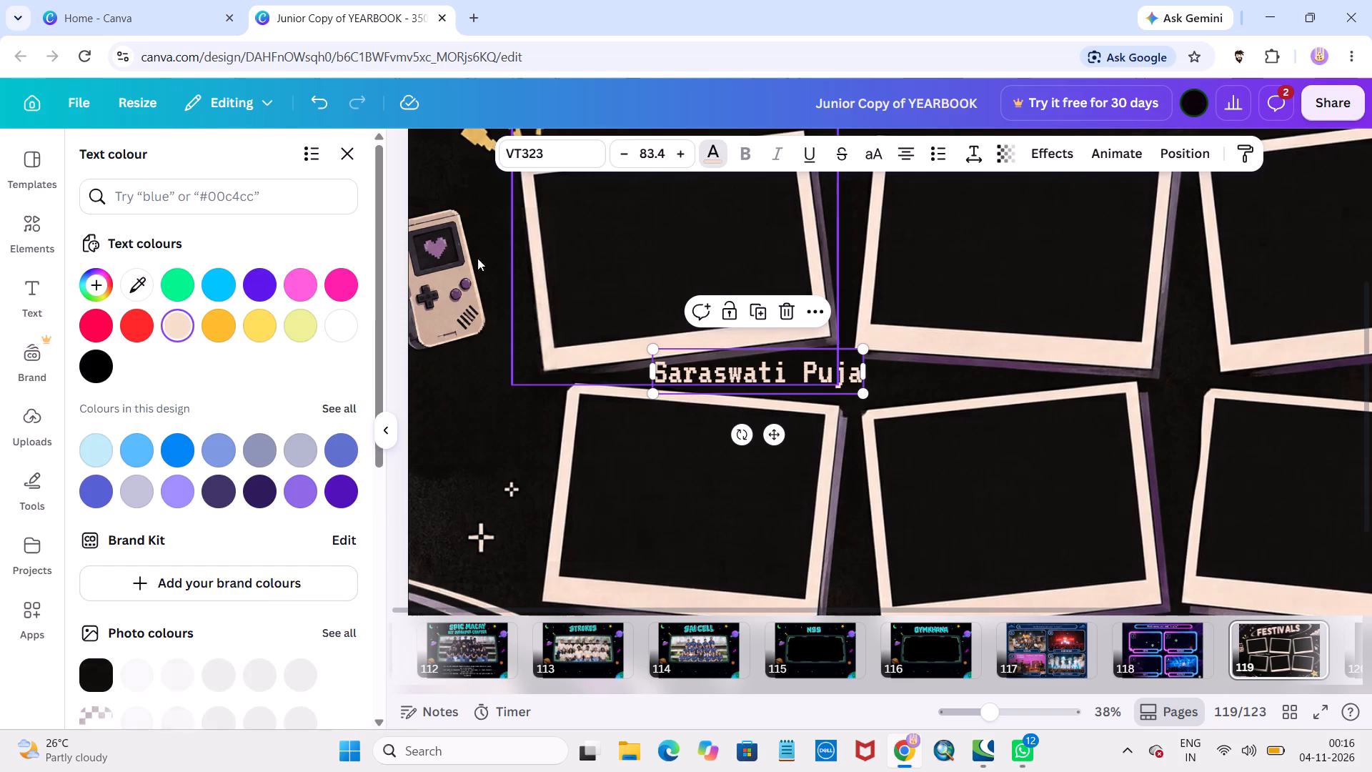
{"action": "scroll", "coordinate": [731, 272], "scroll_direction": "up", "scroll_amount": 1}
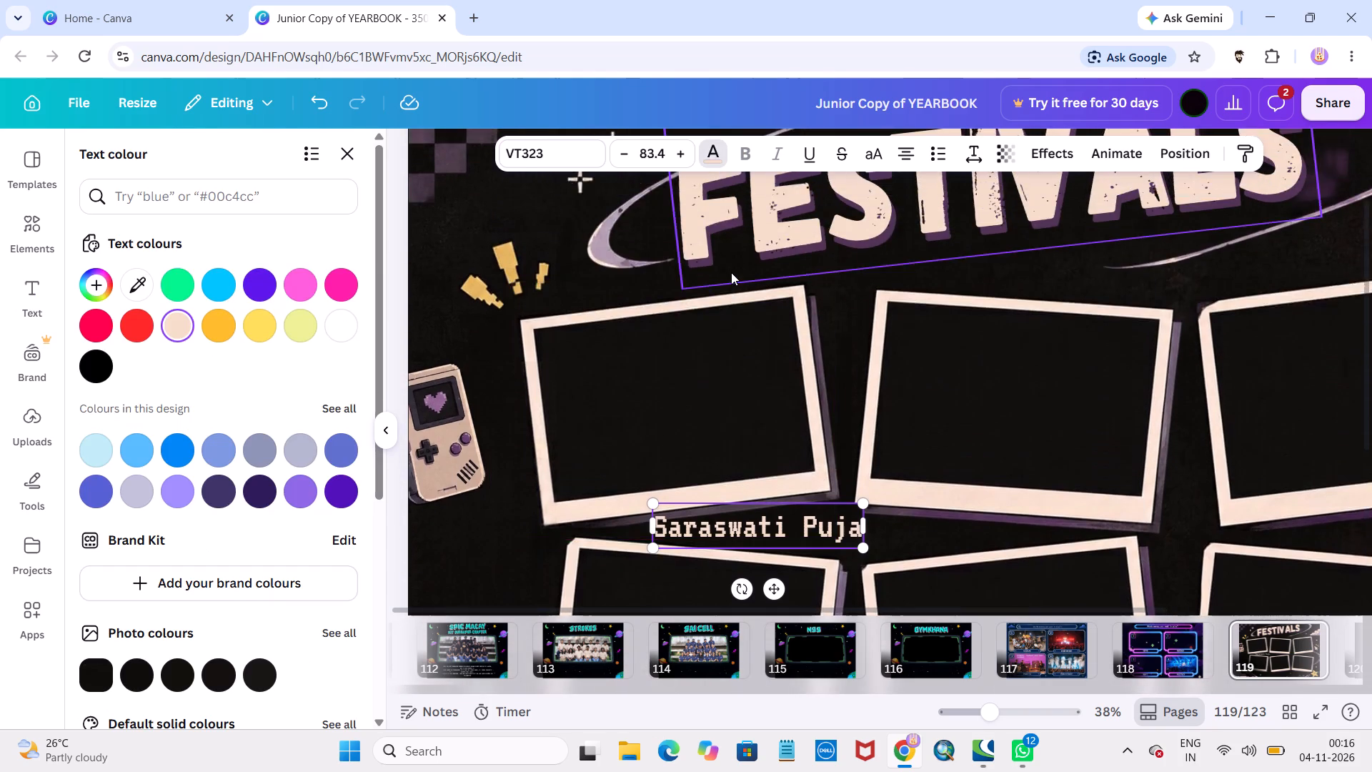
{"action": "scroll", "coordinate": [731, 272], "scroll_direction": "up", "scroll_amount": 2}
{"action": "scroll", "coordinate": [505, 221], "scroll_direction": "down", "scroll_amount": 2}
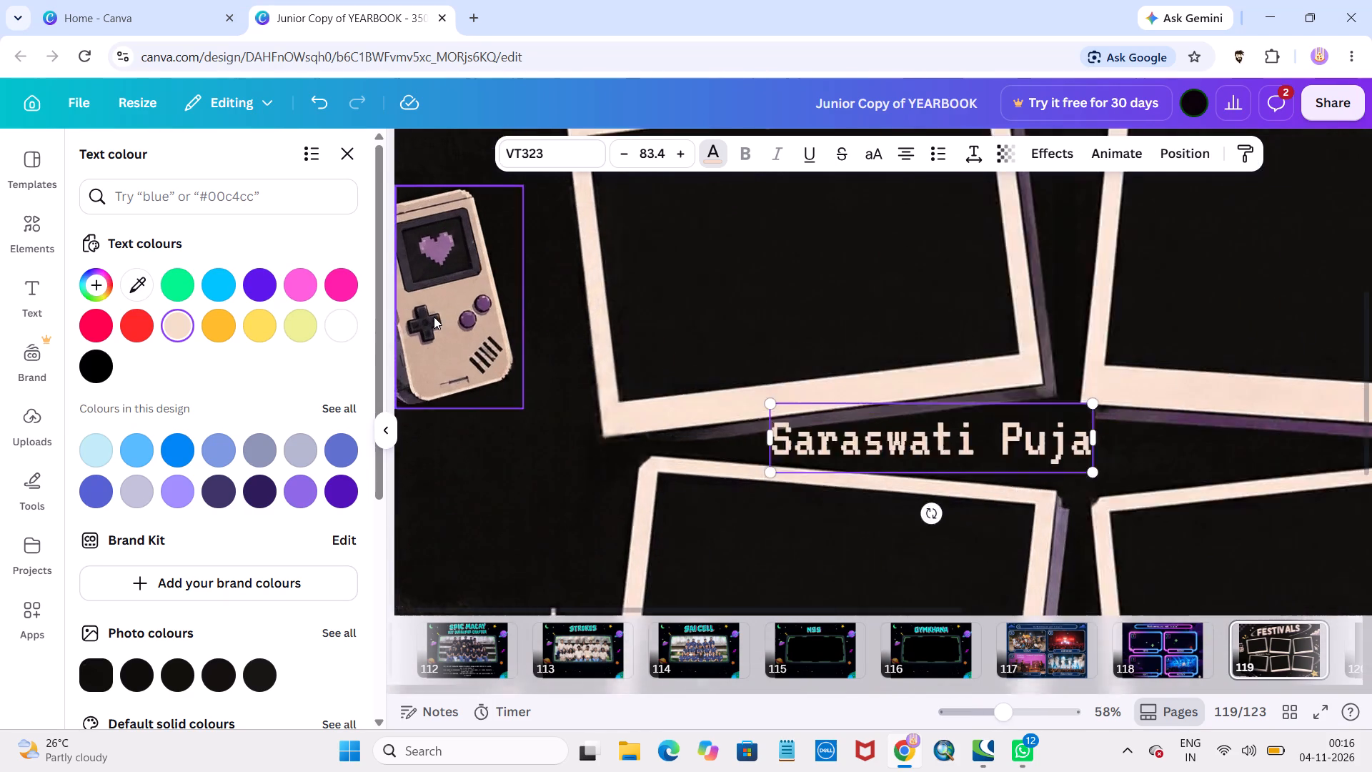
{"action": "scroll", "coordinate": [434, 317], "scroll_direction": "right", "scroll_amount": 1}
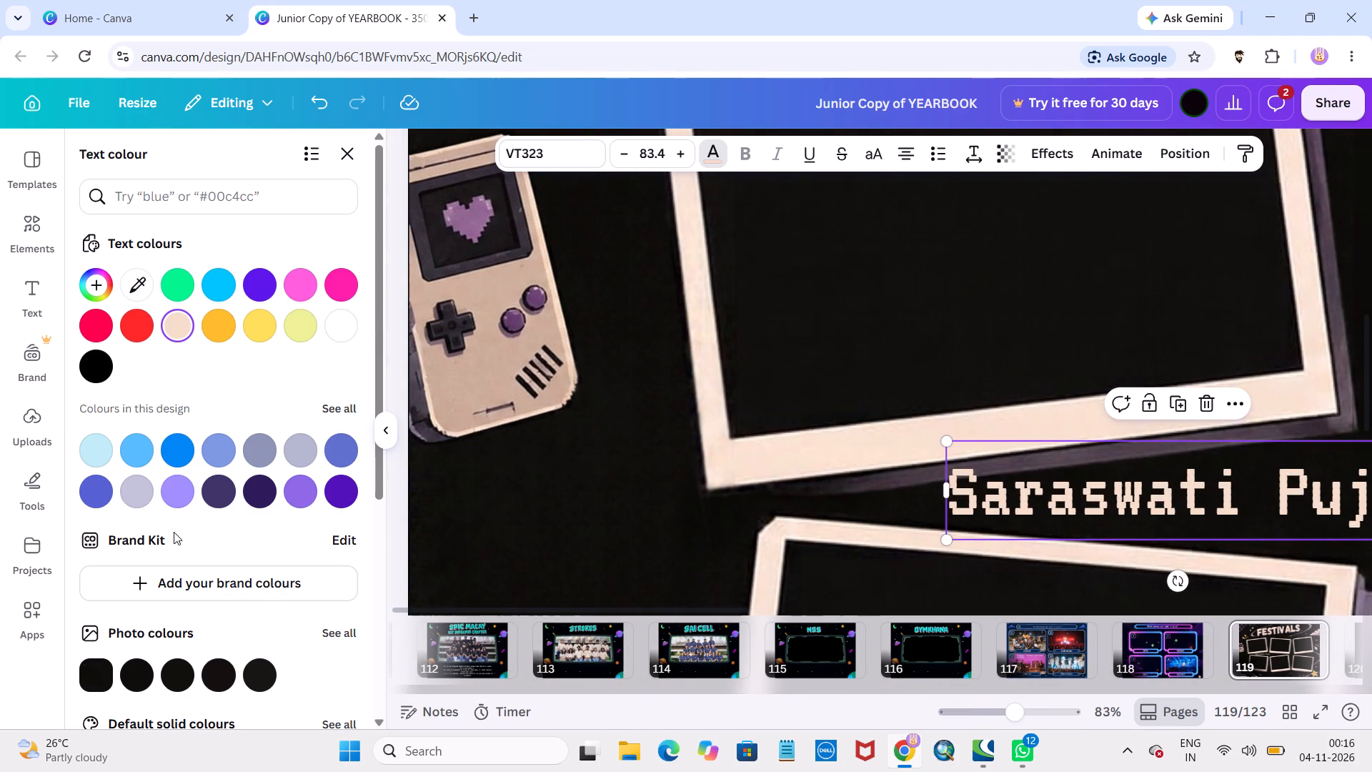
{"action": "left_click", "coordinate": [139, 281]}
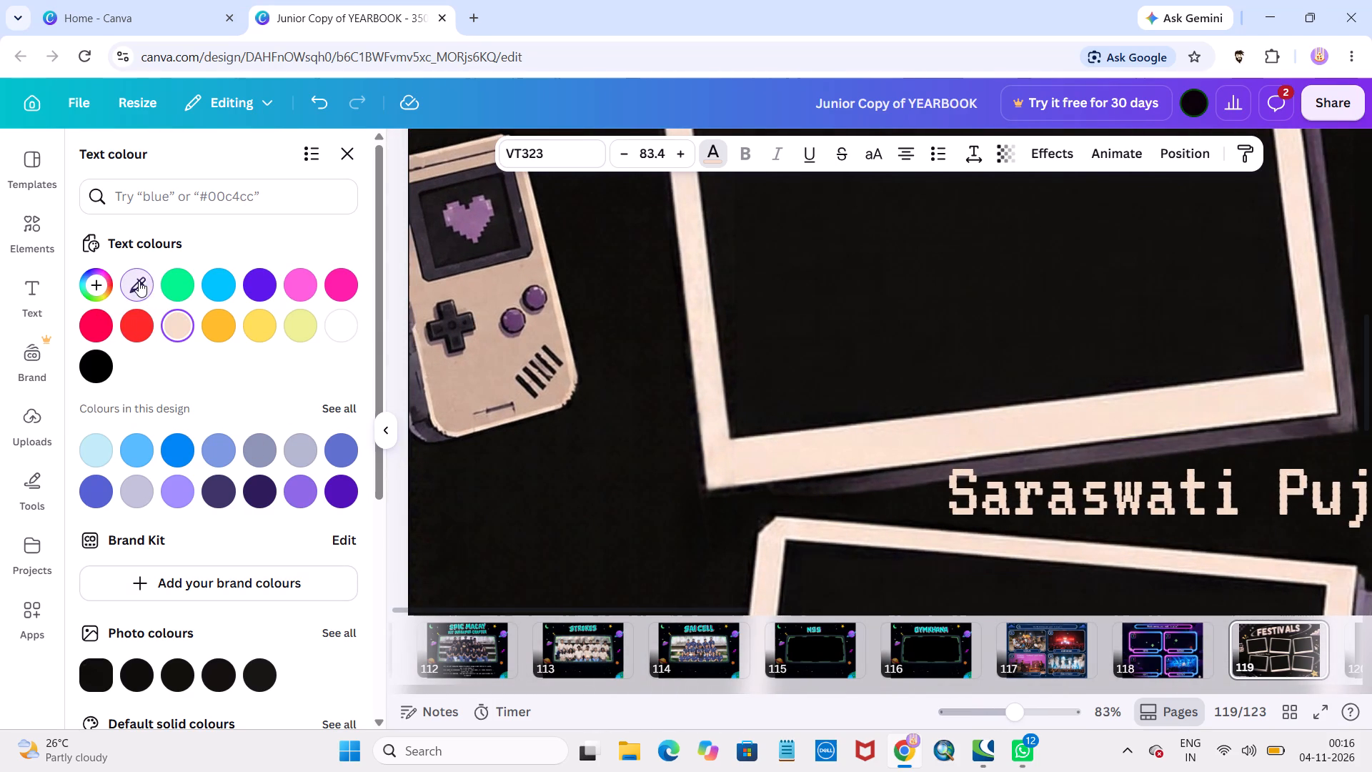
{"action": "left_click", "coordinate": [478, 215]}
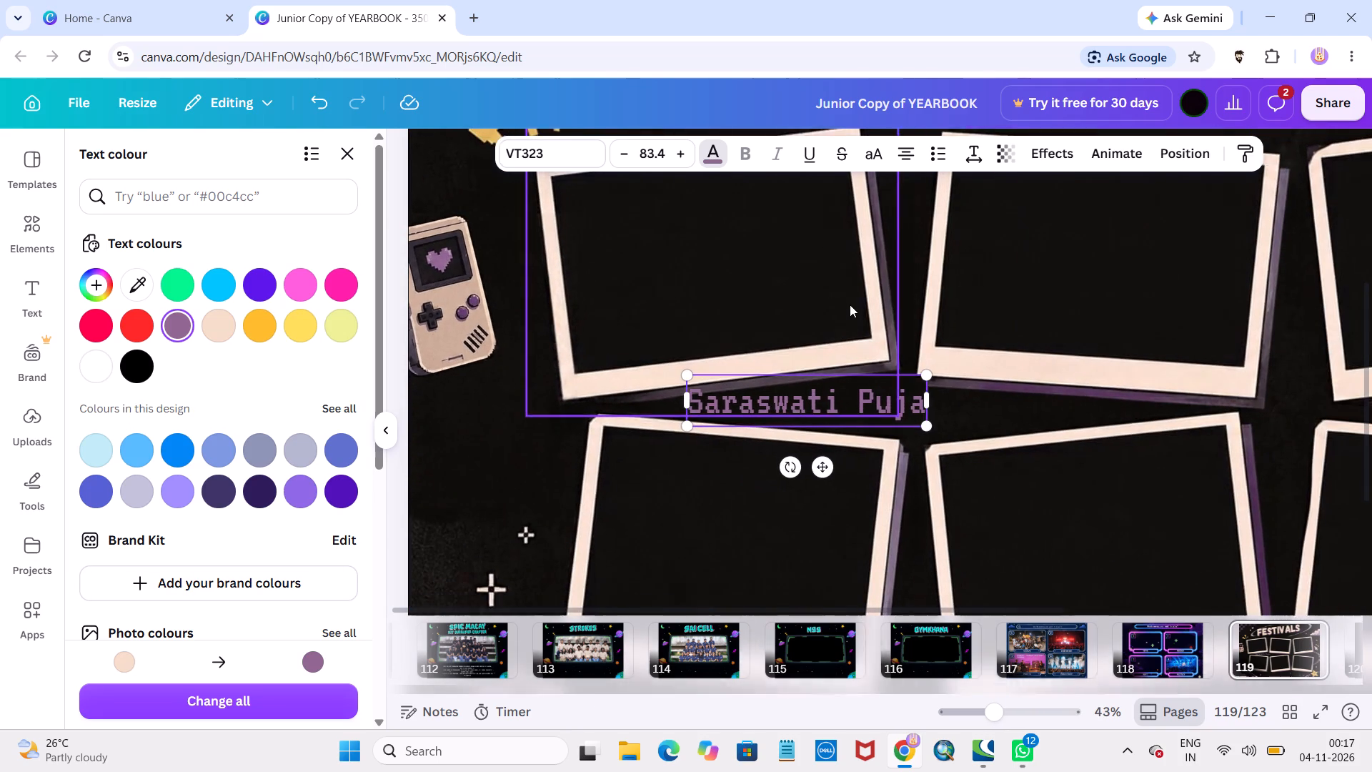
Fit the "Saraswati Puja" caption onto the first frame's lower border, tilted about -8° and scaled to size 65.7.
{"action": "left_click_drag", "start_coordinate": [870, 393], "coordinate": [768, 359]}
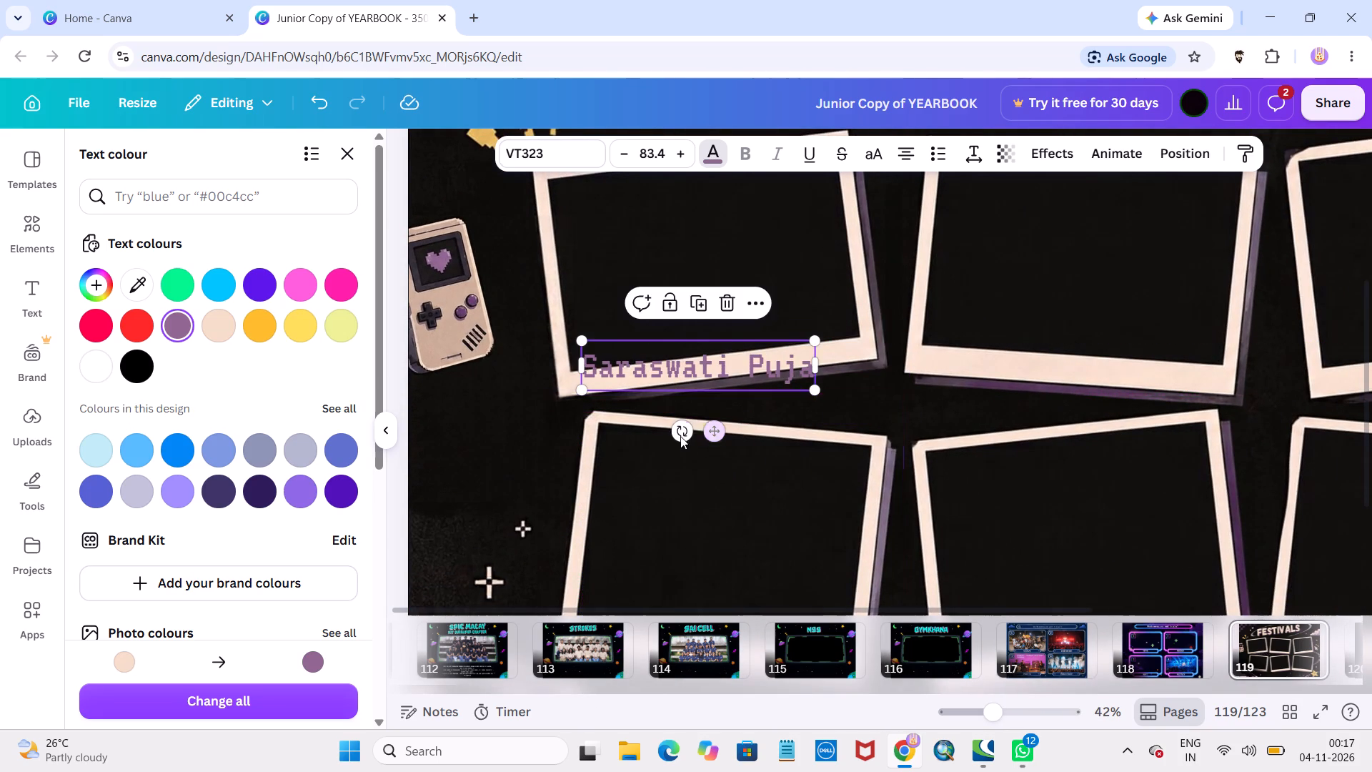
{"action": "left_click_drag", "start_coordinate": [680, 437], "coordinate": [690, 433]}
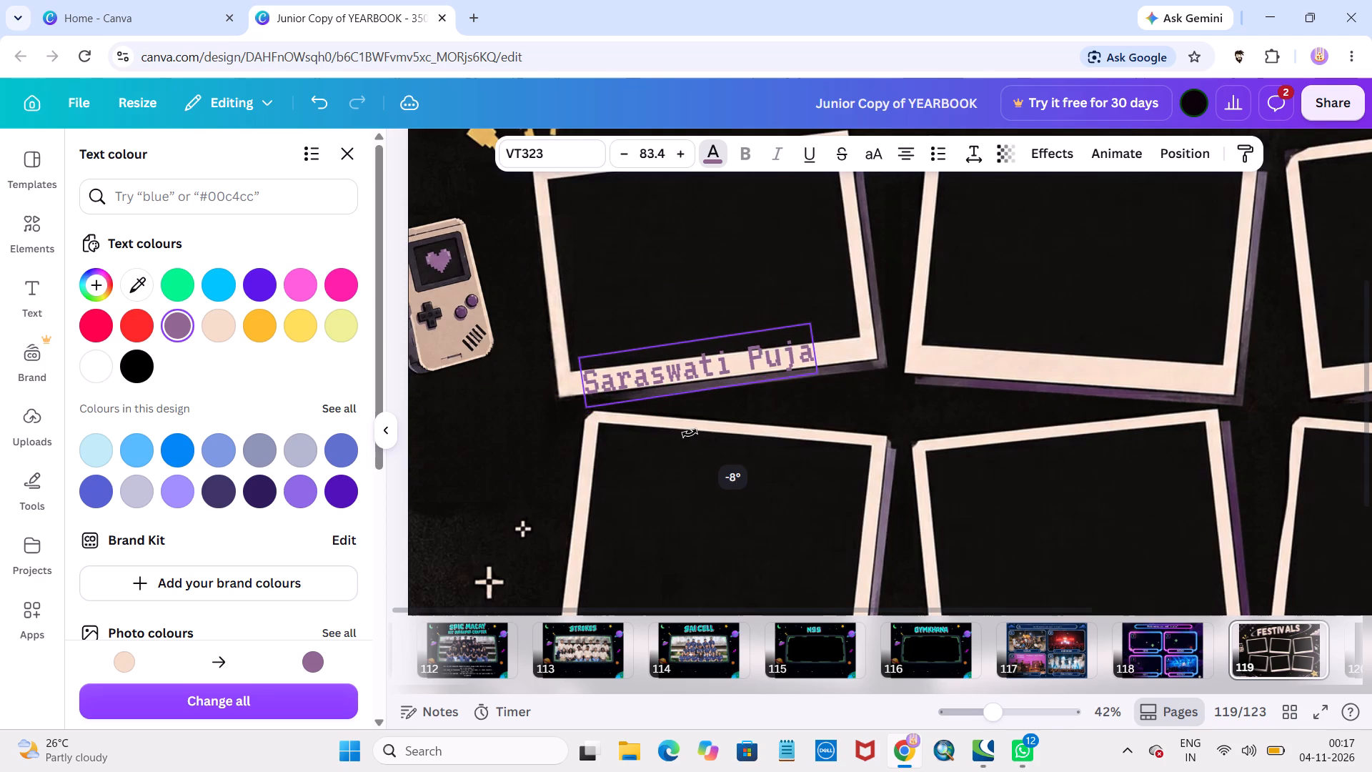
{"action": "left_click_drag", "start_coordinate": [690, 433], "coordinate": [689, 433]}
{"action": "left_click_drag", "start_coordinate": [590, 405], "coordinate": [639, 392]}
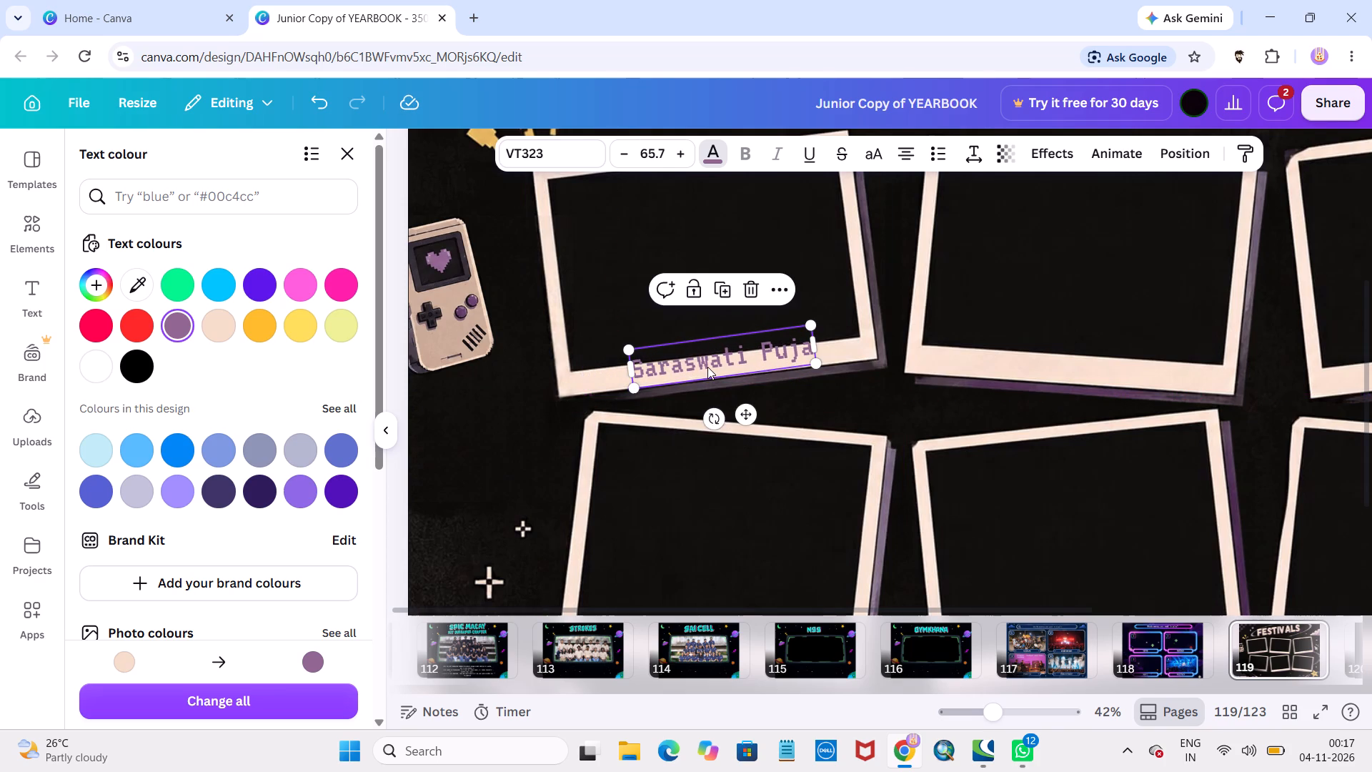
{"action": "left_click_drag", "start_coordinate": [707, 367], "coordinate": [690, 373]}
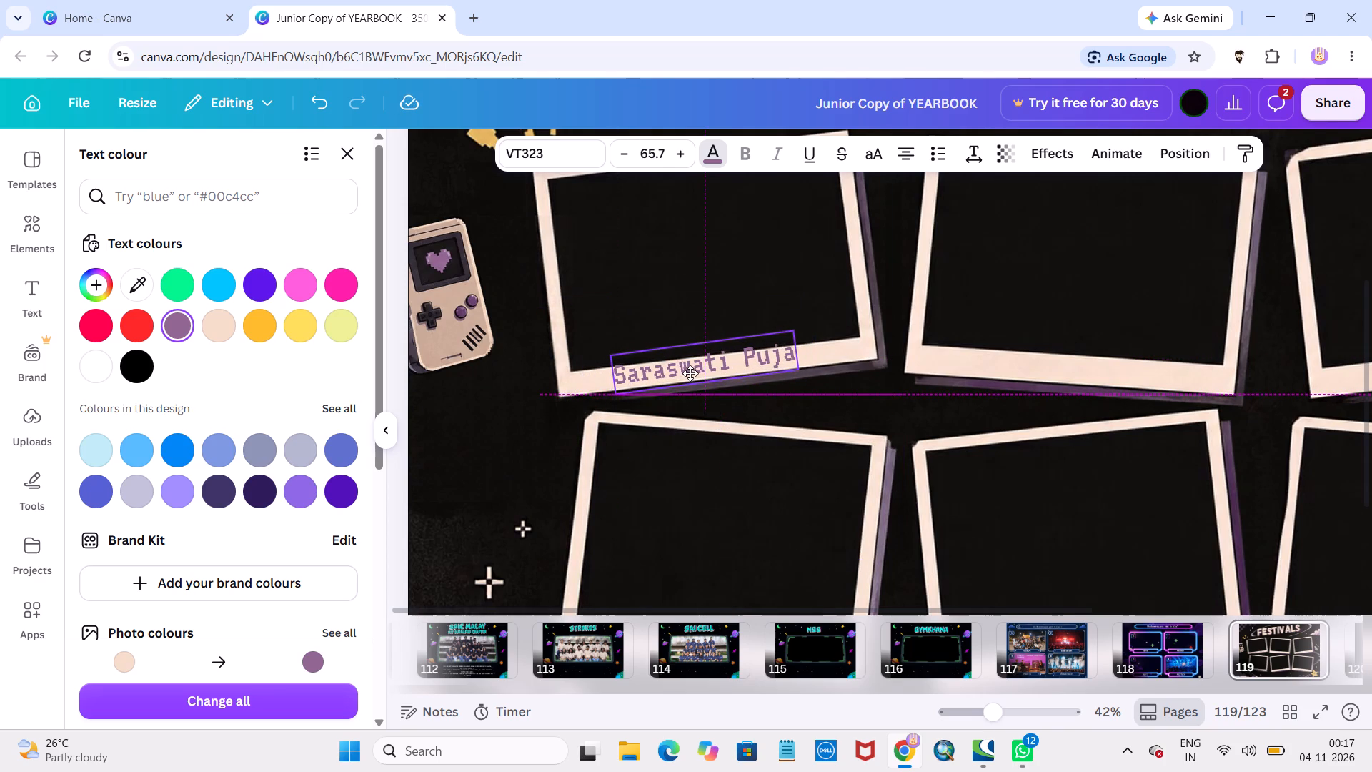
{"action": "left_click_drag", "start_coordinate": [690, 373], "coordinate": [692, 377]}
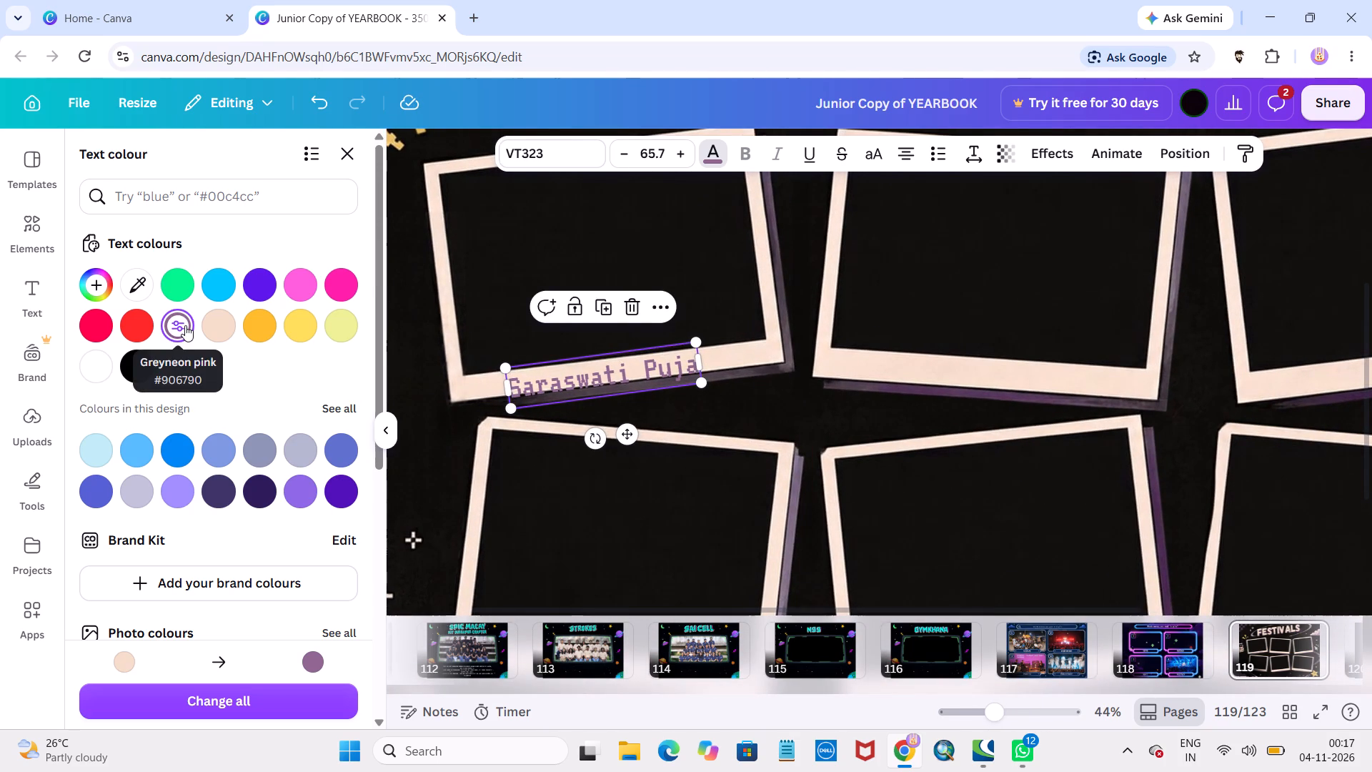
Search the text colours for "purple" and set the caption to Bright purple #8f1eae.
{"action": "left_click", "coordinate": [205, 194]}
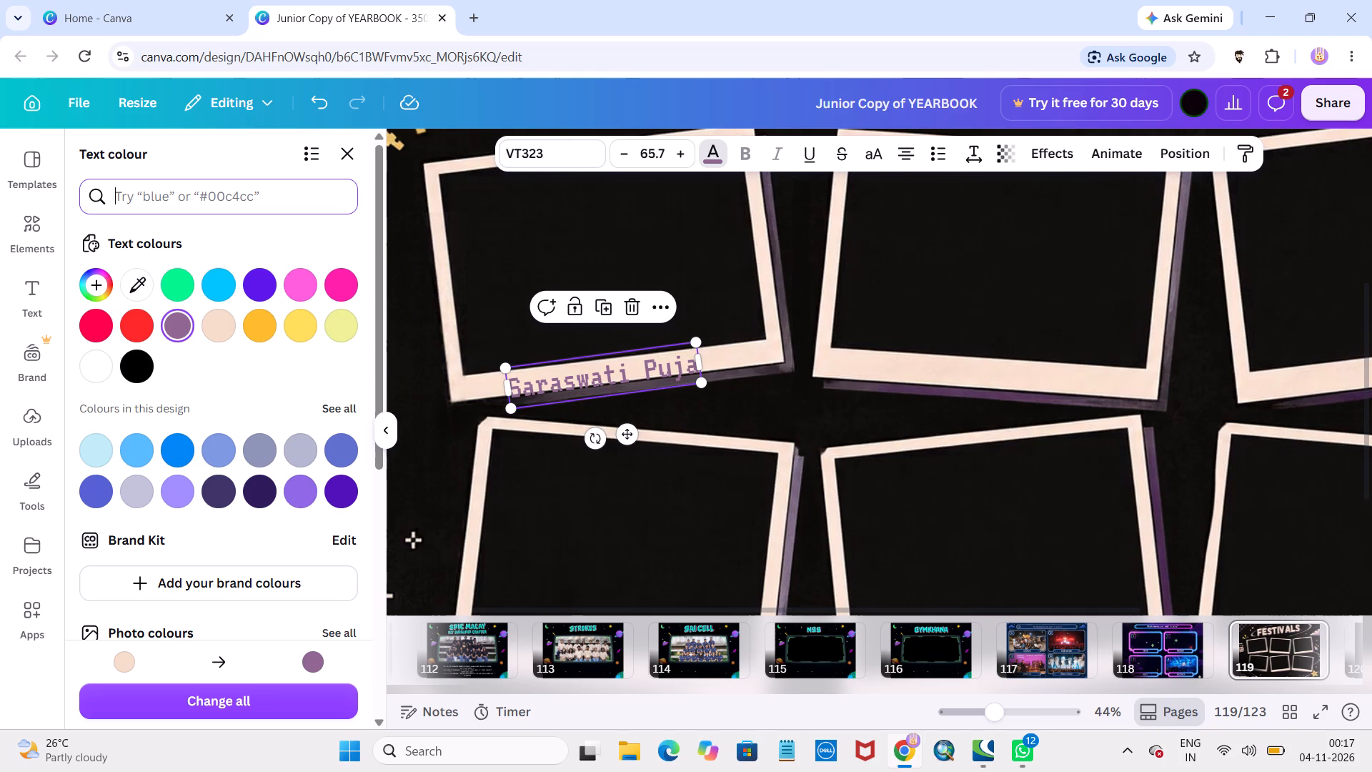
{"action": "type", "text": "purple"}
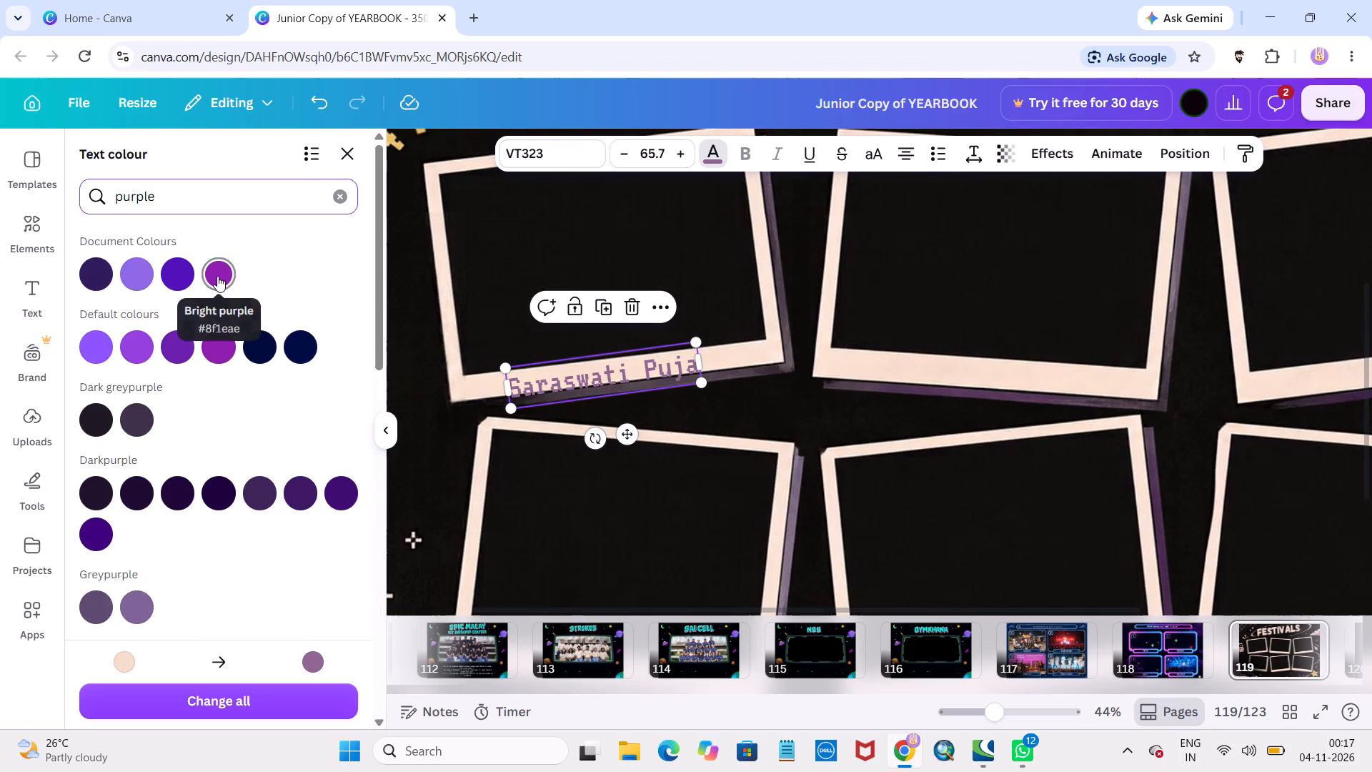
{"action": "left_click", "coordinate": [217, 276]}
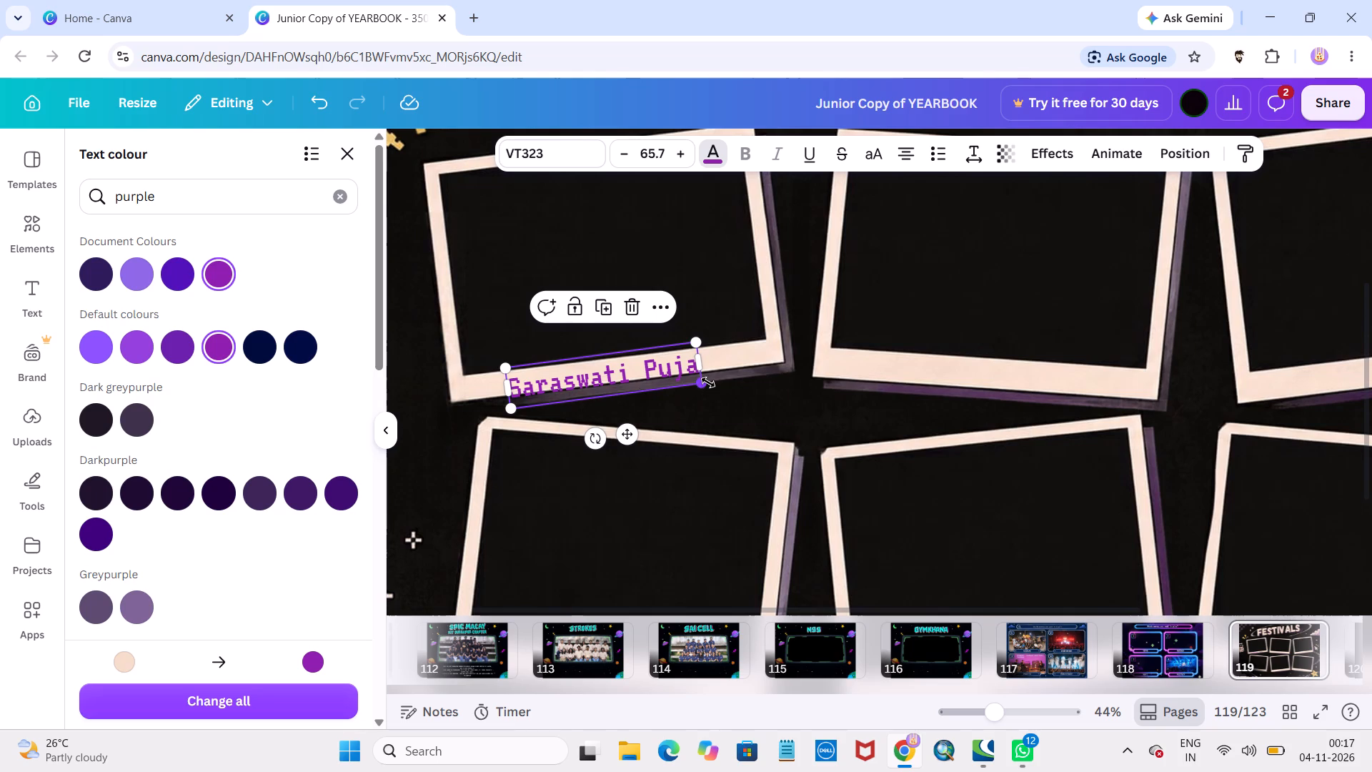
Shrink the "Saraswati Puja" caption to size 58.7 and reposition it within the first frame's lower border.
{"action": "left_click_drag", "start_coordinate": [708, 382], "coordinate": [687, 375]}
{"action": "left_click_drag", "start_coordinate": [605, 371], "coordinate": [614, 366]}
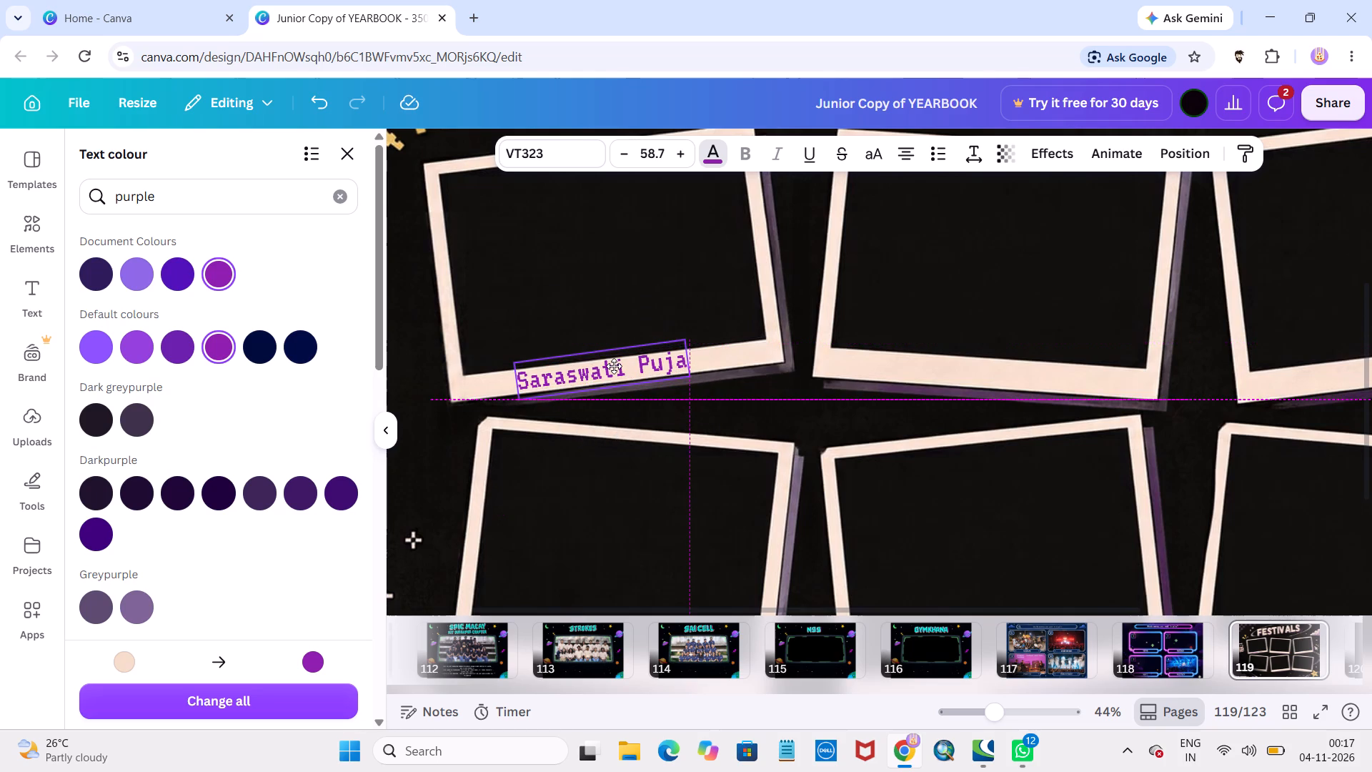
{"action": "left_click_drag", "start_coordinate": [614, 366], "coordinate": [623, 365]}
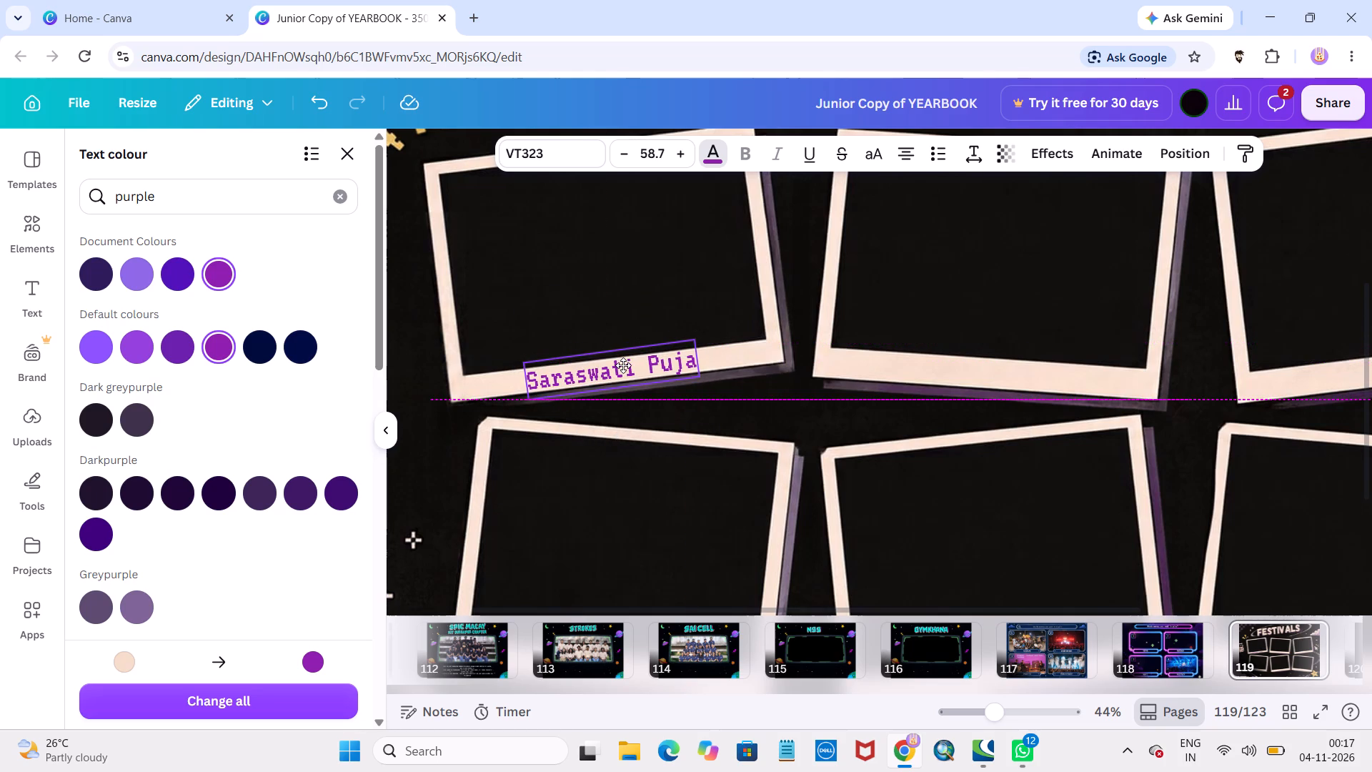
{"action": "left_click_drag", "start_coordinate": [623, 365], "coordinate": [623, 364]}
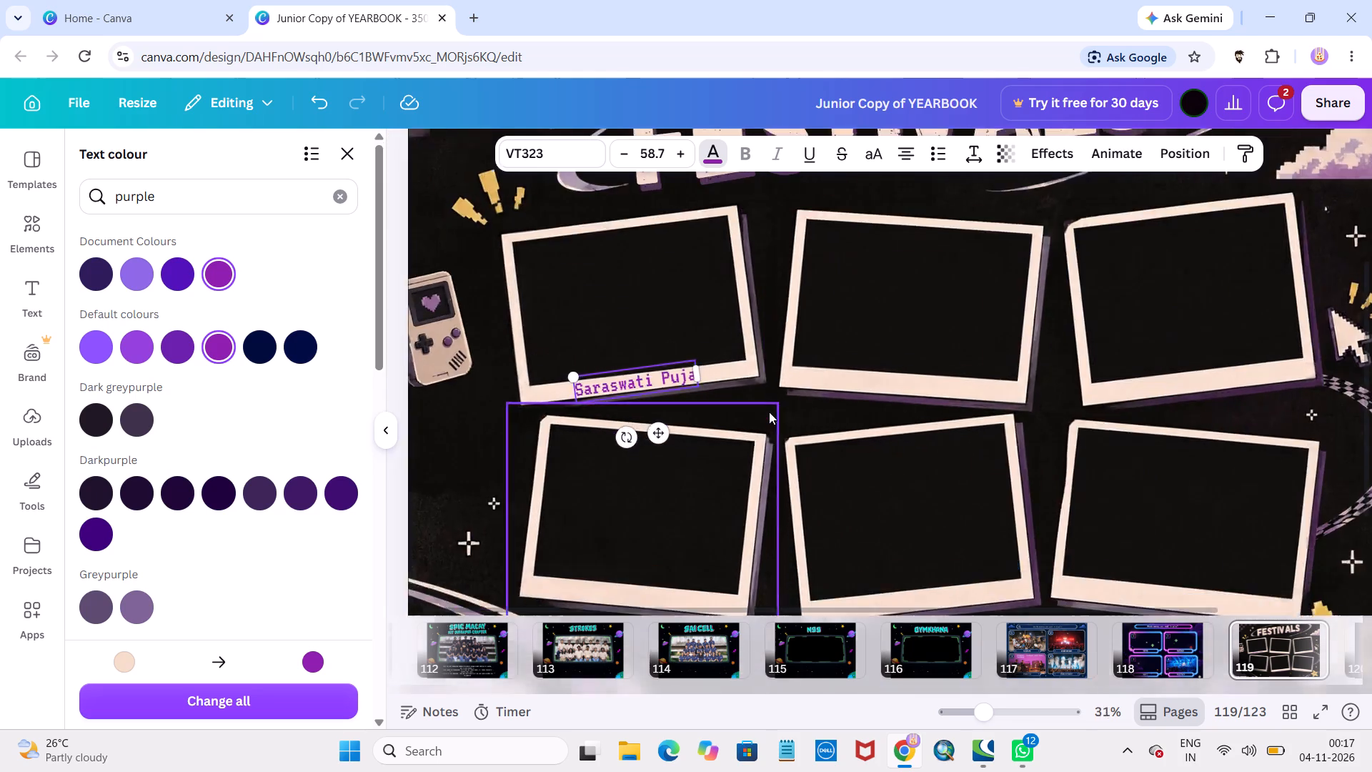
Move the "Saraswati Puja" caption to the upper row's middle frame, tilt it about 4°, and enlarge it to size 66.4 on the lower border.
{"action": "left_click", "coordinate": [1003, 388]}
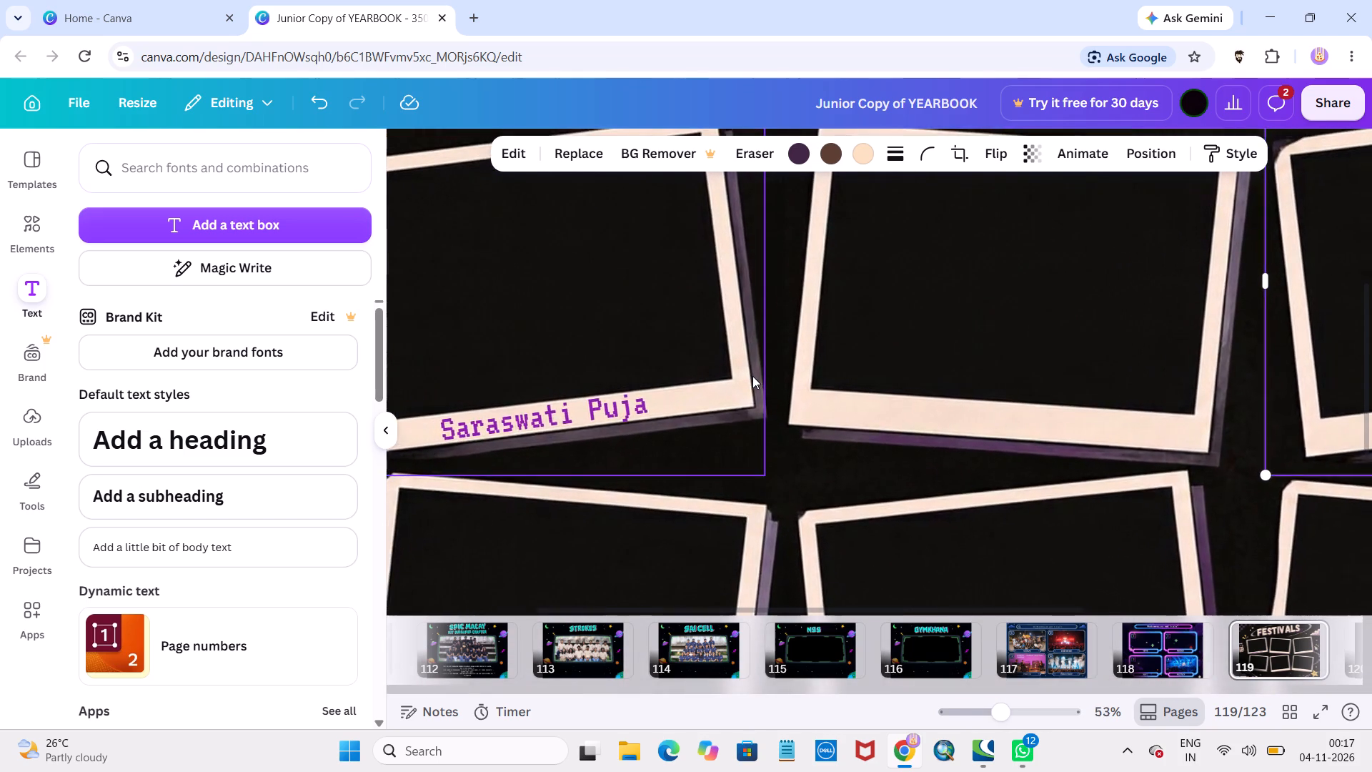
{"action": "scroll", "coordinate": [752, 376], "scroll_direction": "right", "scroll_amount": 1}
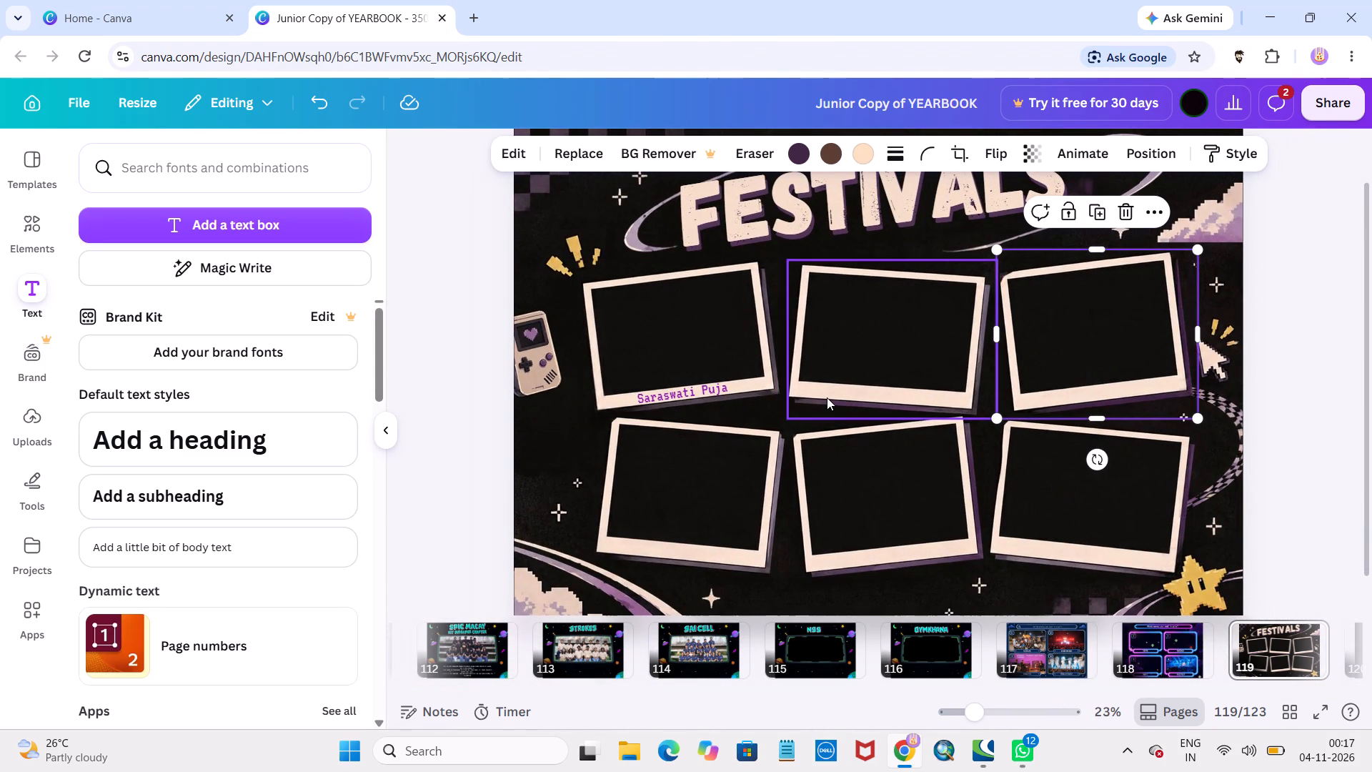
{"action": "left_click", "coordinate": [667, 390]}
{"action": "left_click_drag", "start_coordinate": [667, 390], "coordinate": [871, 390]}
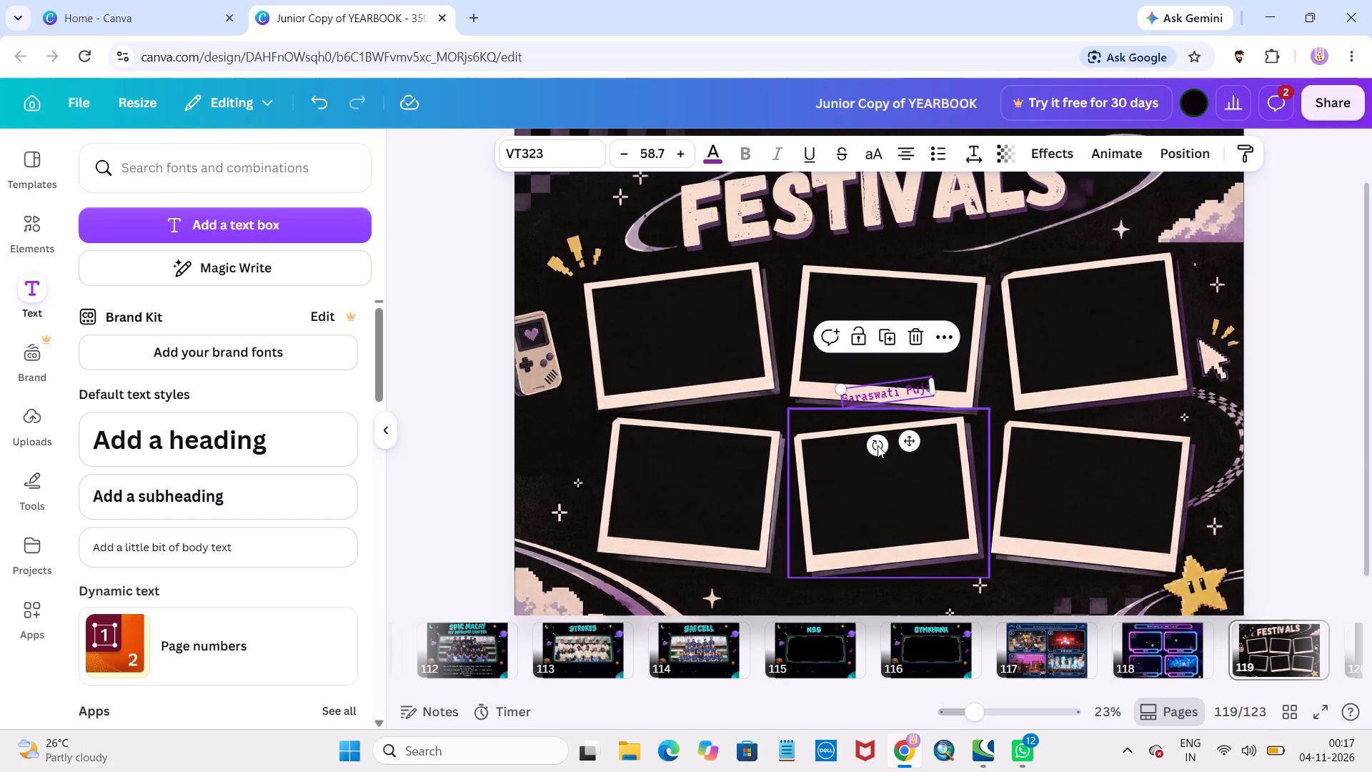
{"action": "scroll", "coordinate": [885, 449], "scroll_direction": "left", "scroll_amount": 2}
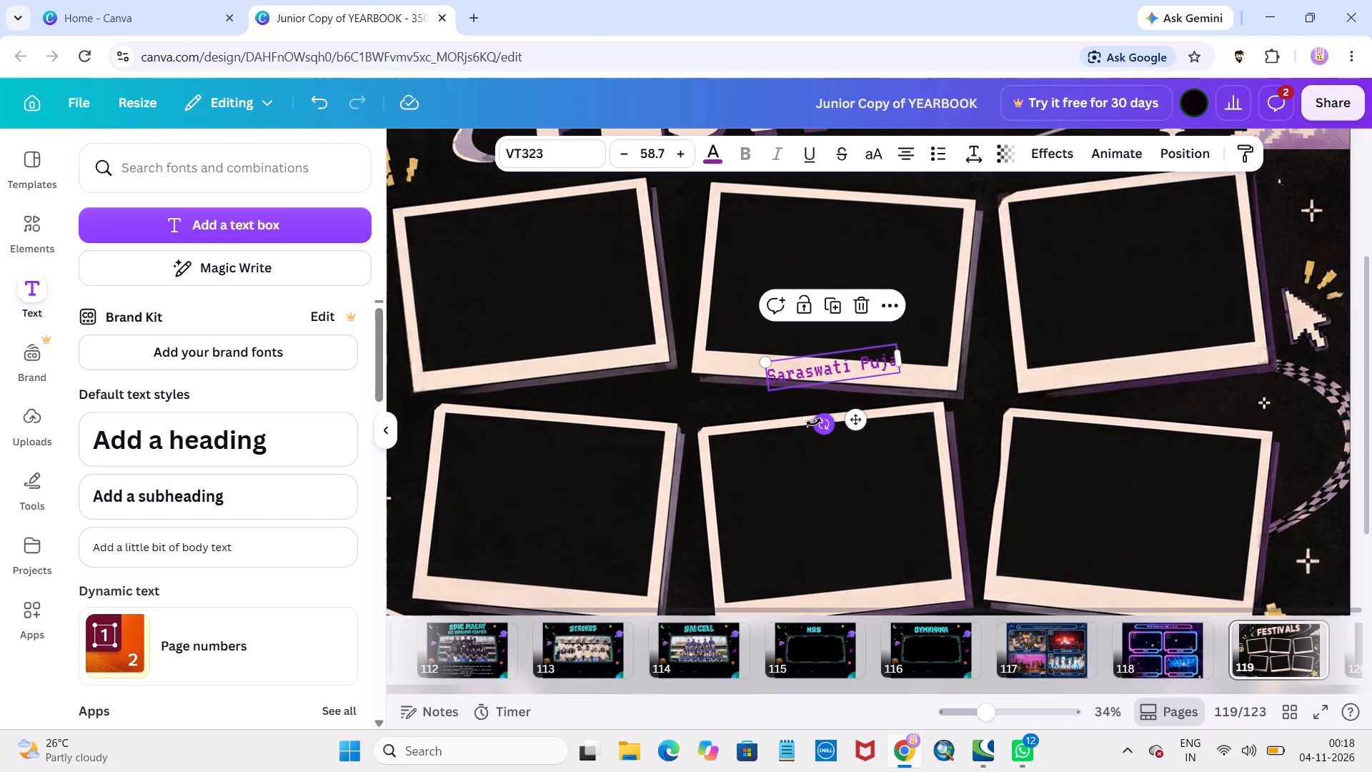
{"action": "left_click_drag", "start_coordinate": [822, 427], "coordinate": [810, 434]}
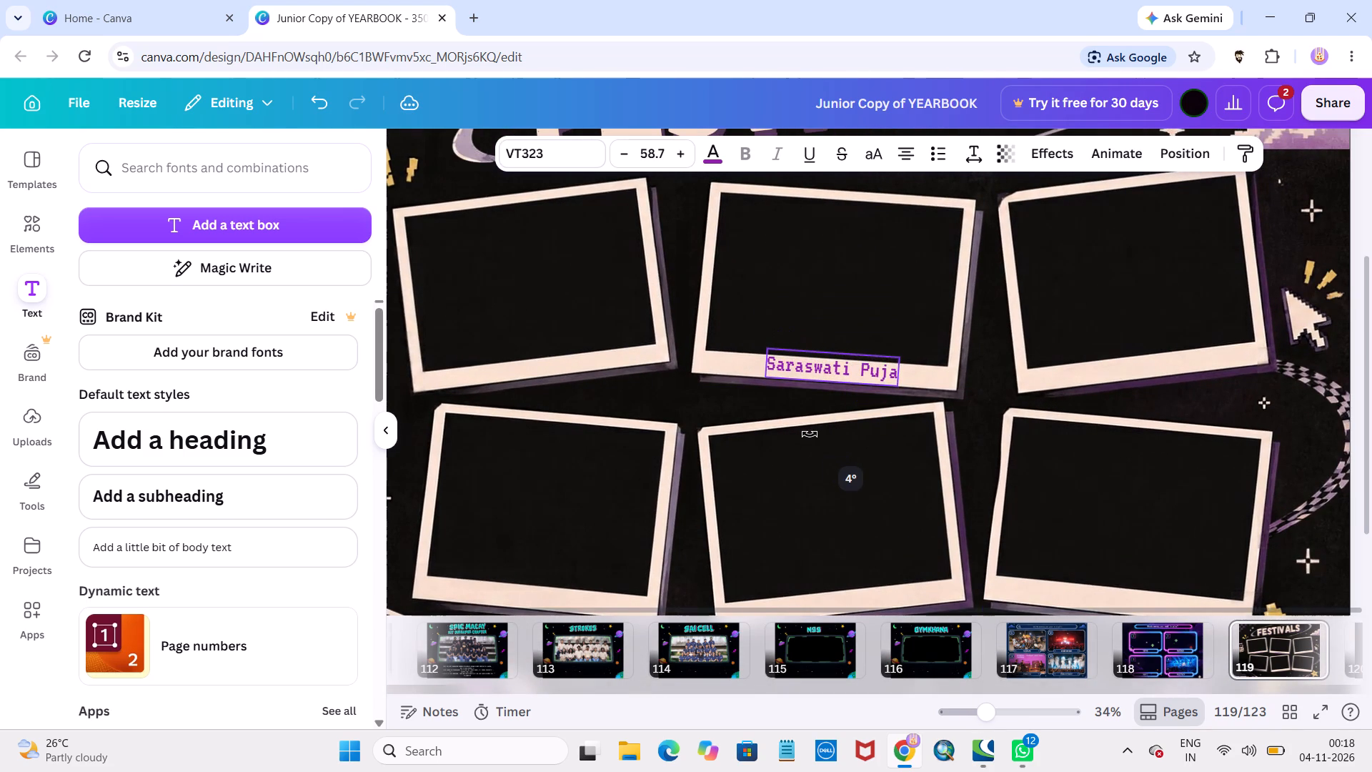
{"action": "left_click_drag", "start_coordinate": [810, 434], "coordinate": [810, 435]}
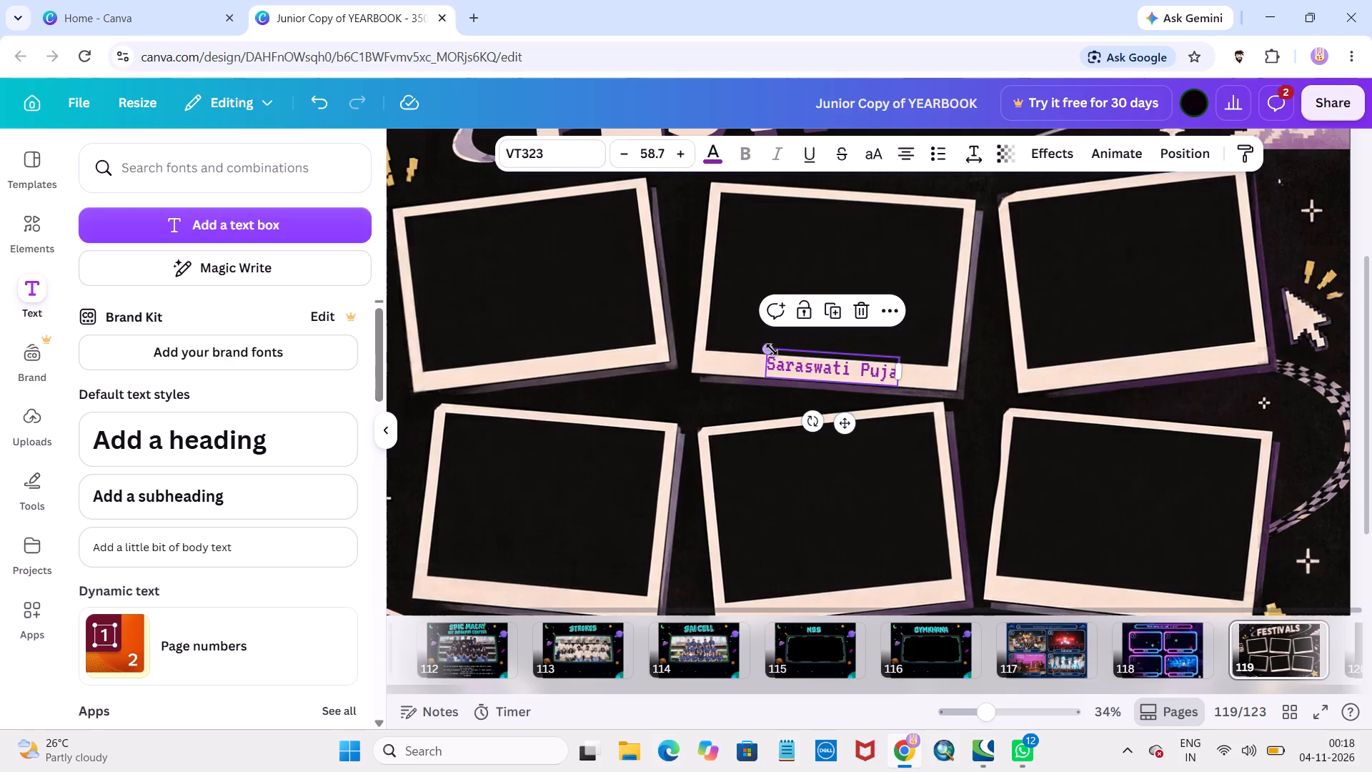
{"action": "left_click_drag", "start_coordinate": [770, 350], "coordinate": [752, 347]}
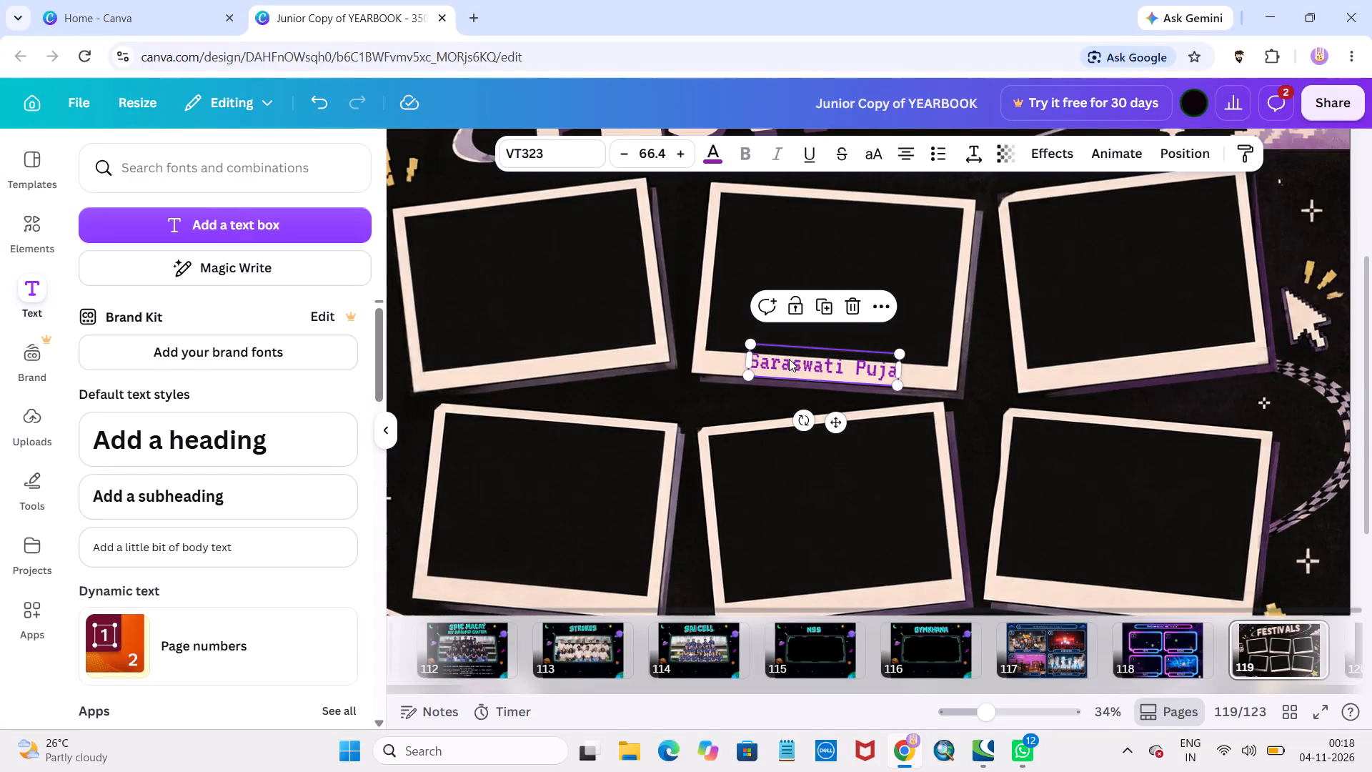
{"action": "left_click", "coordinate": [790, 360]}
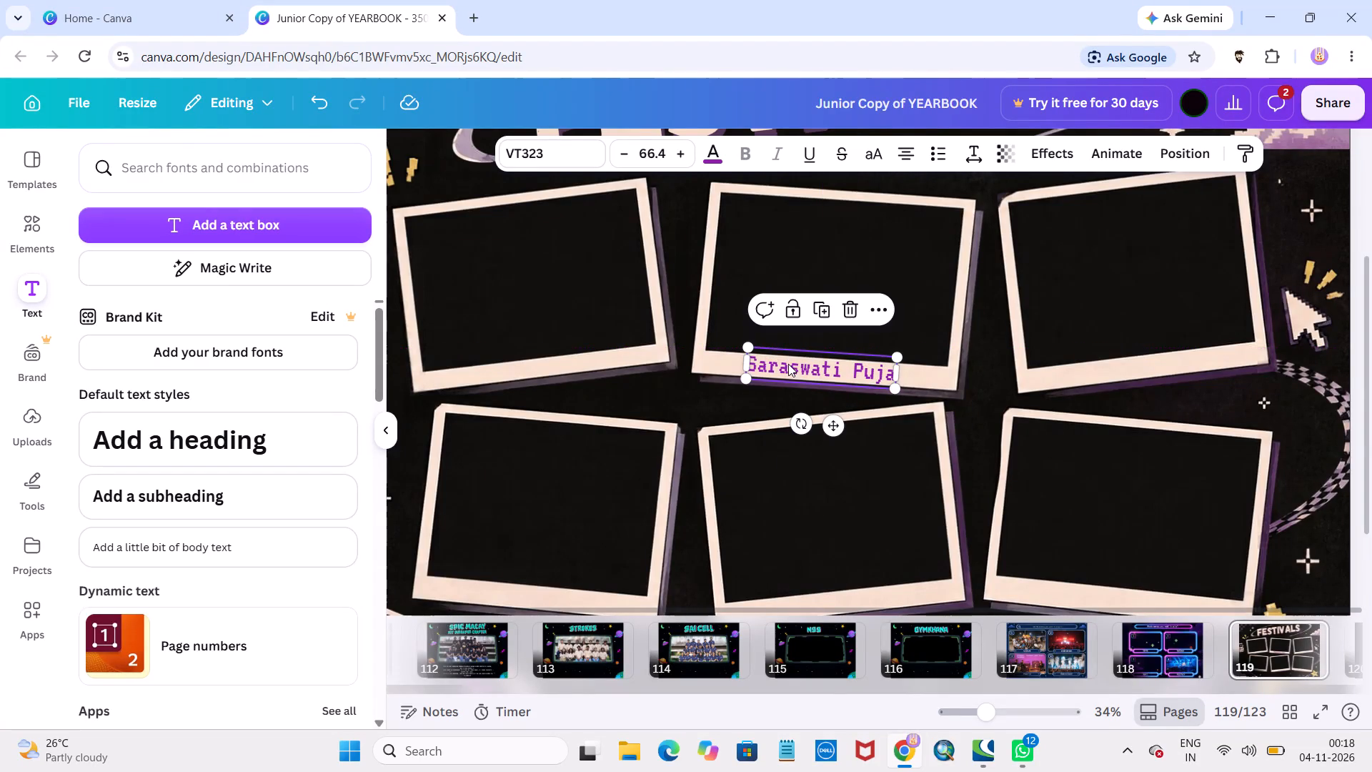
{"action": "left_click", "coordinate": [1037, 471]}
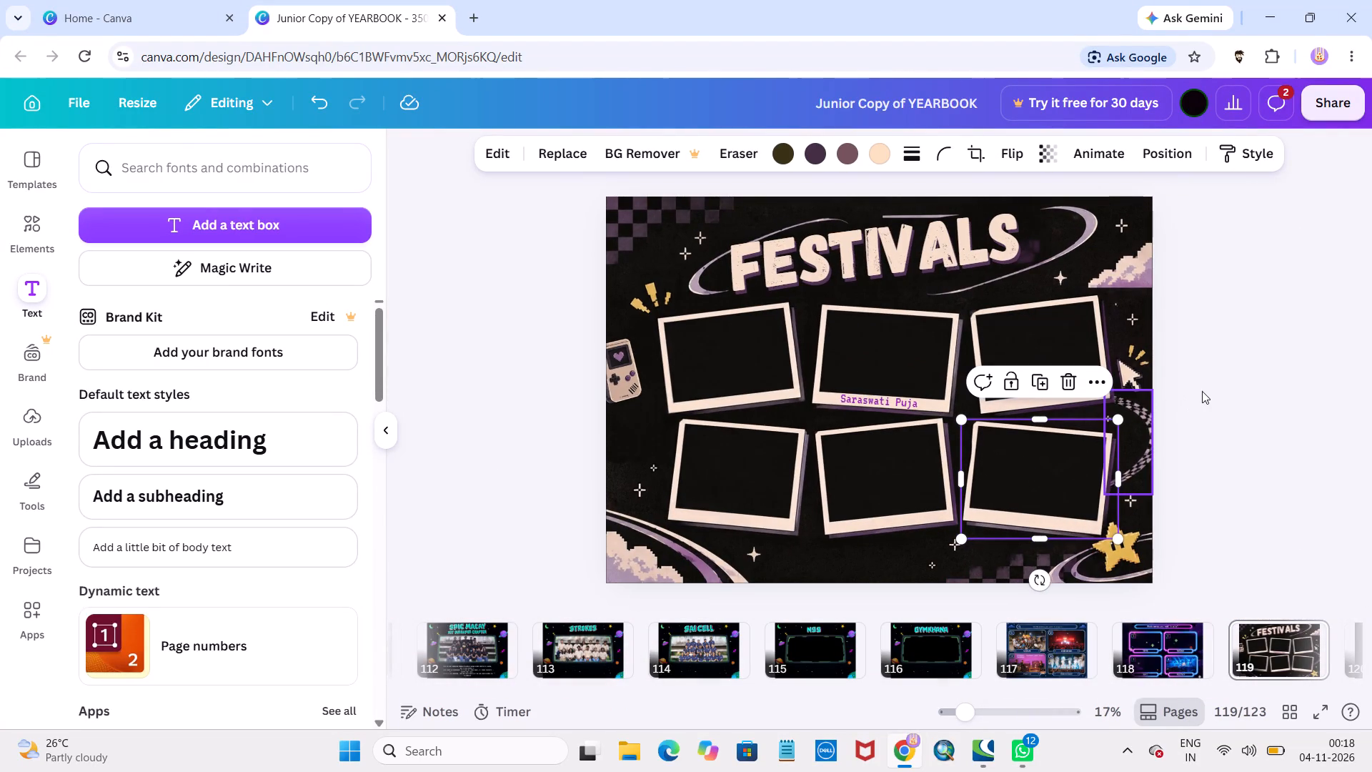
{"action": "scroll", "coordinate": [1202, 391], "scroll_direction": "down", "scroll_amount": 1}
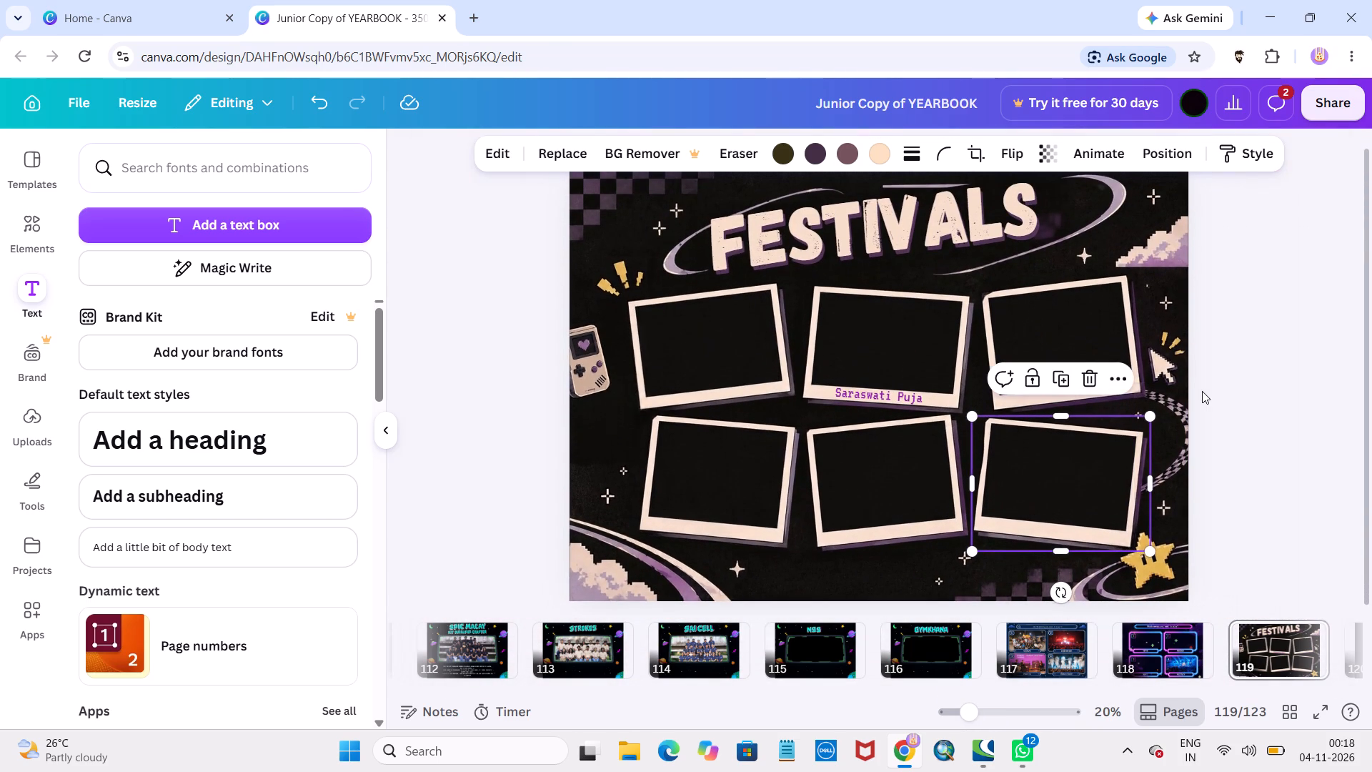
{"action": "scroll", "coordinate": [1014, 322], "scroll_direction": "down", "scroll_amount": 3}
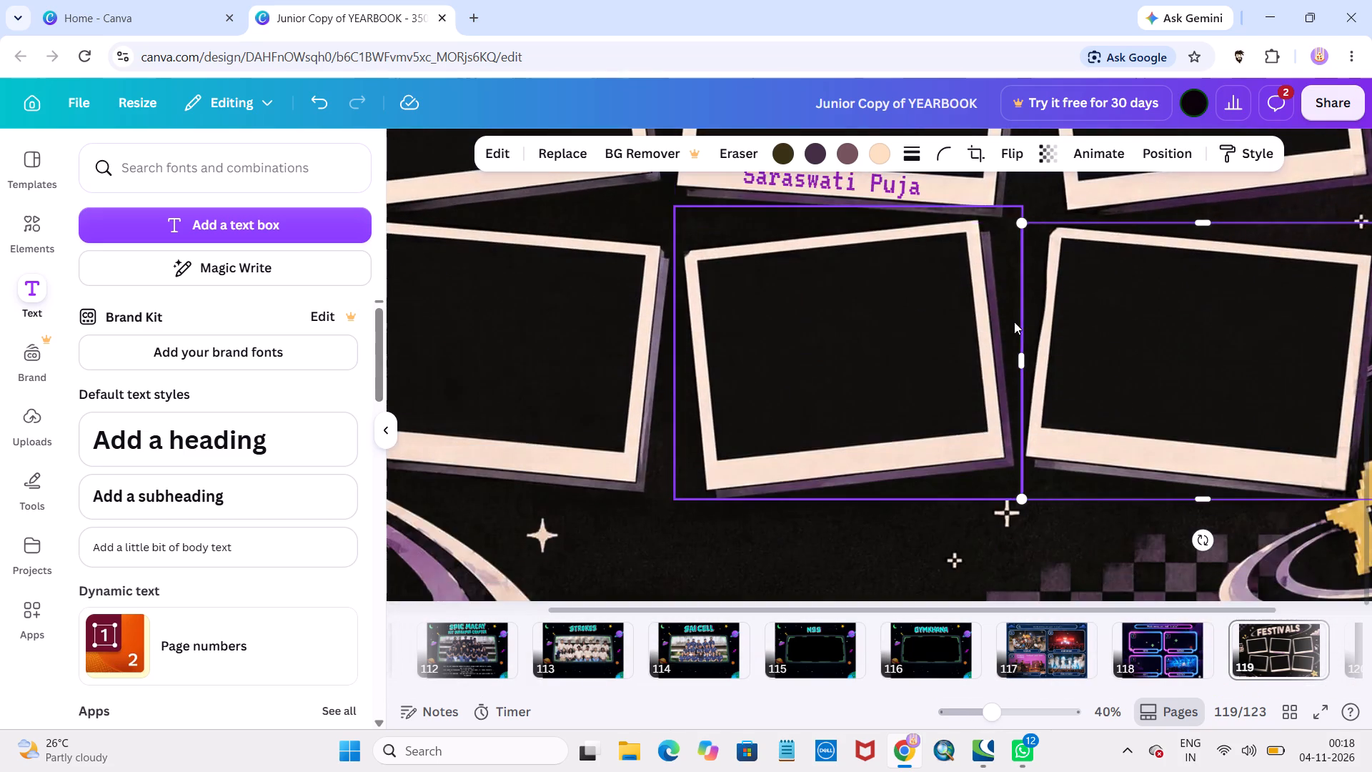
Move the "Saraswati Puja" caption onto the lower border of the lower row's third frame.
{"action": "left_click_drag", "start_coordinate": [883, 325], "coordinate": [857, 350]}
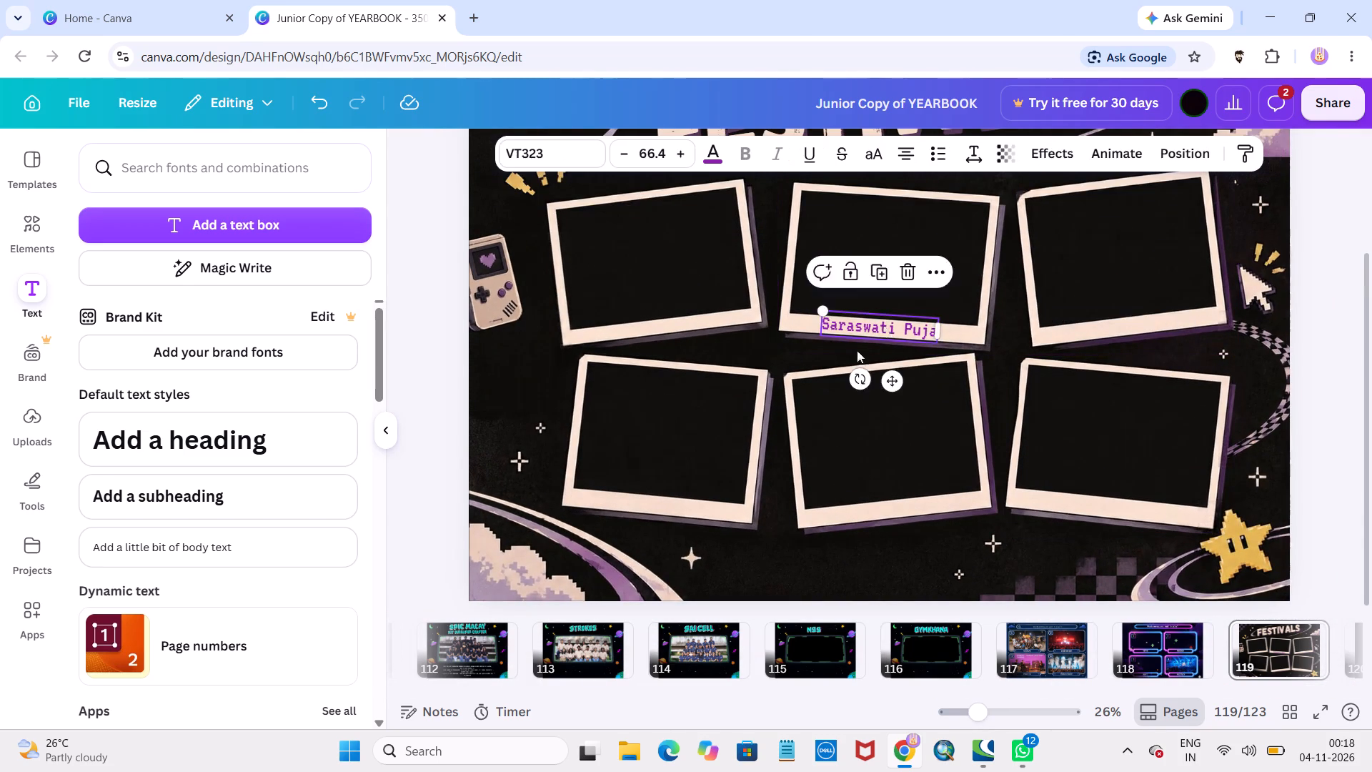
{"action": "left_click_drag", "start_coordinate": [857, 350], "coordinate": [660, 500]}
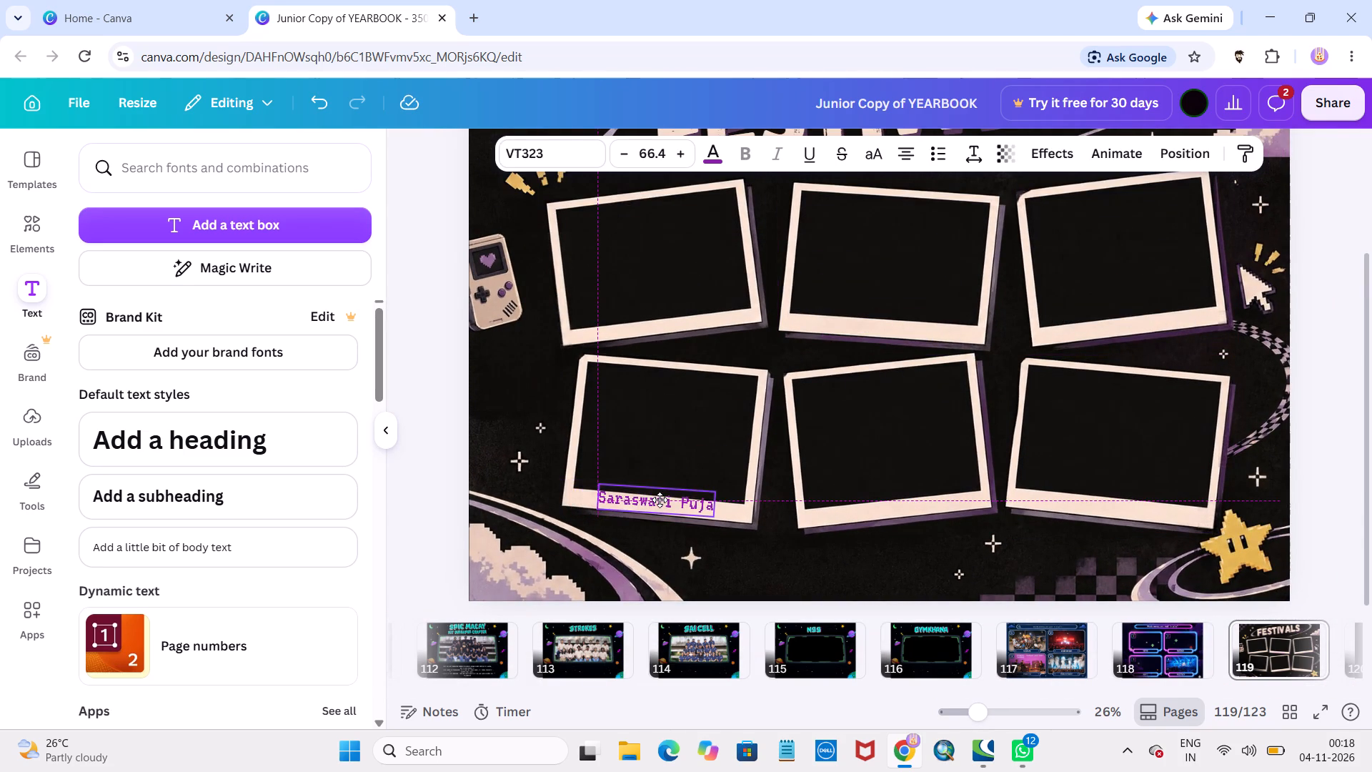
{"action": "left_click_drag", "start_coordinate": [660, 500], "coordinate": [654, 500]}
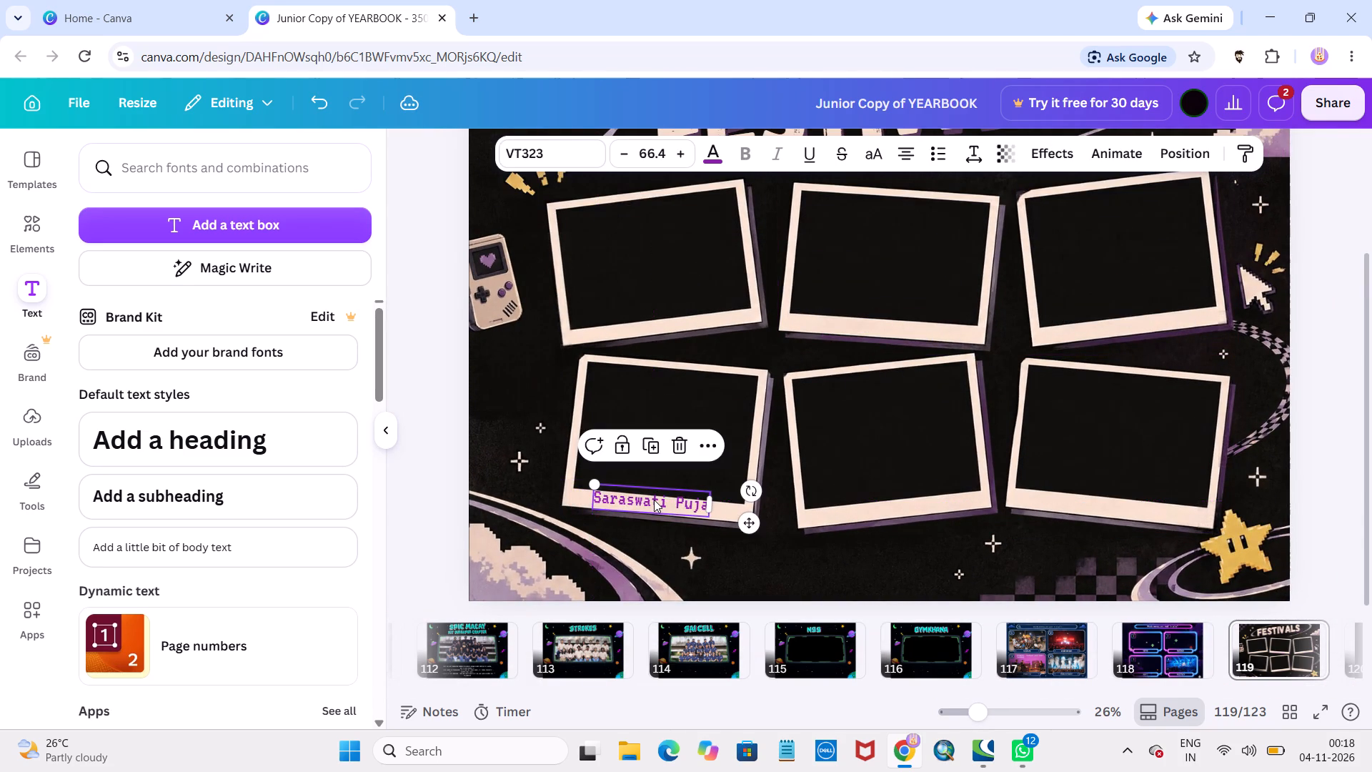
{"action": "left_click_drag", "start_coordinate": [654, 500], "coordinate": [1115, 510]}
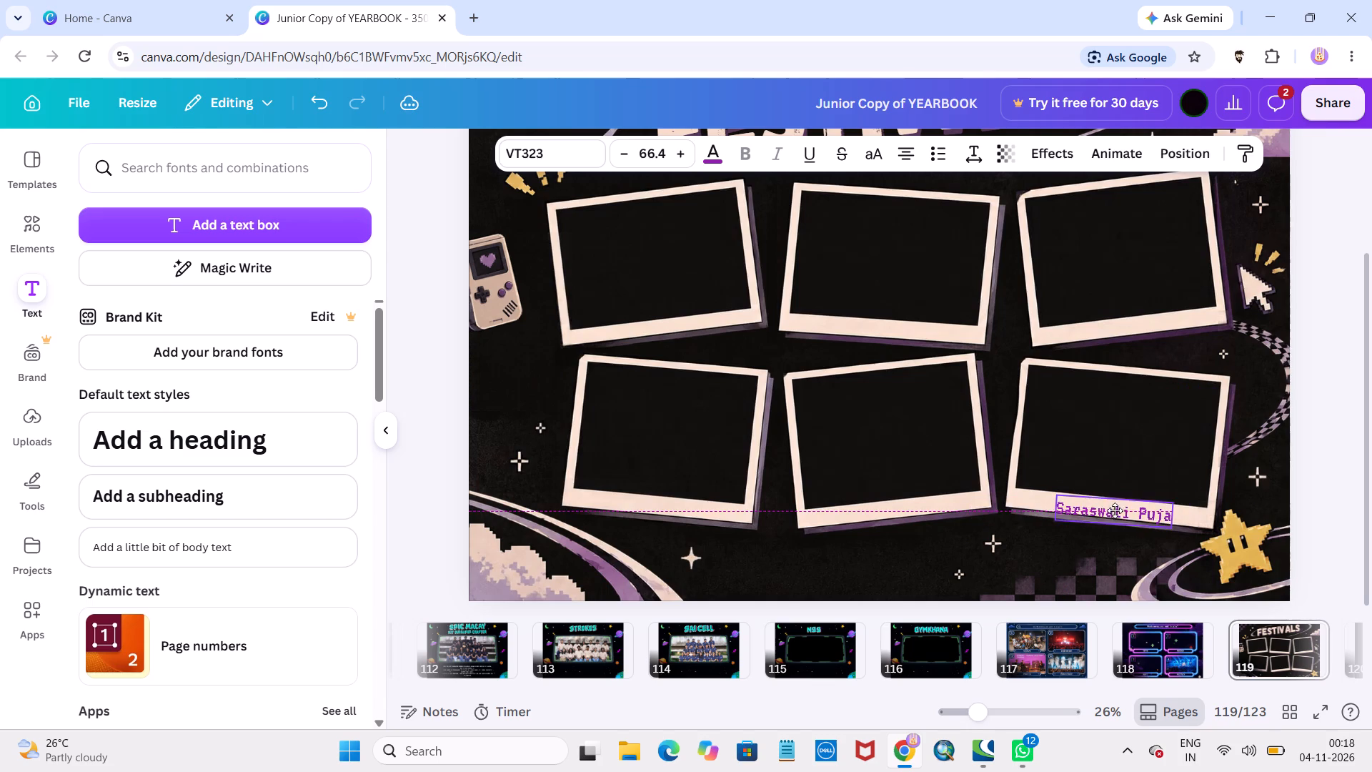
{"action": "left_click_drag", "start_coordinate": [1115, 510], "coordinate": [1116, 505]}
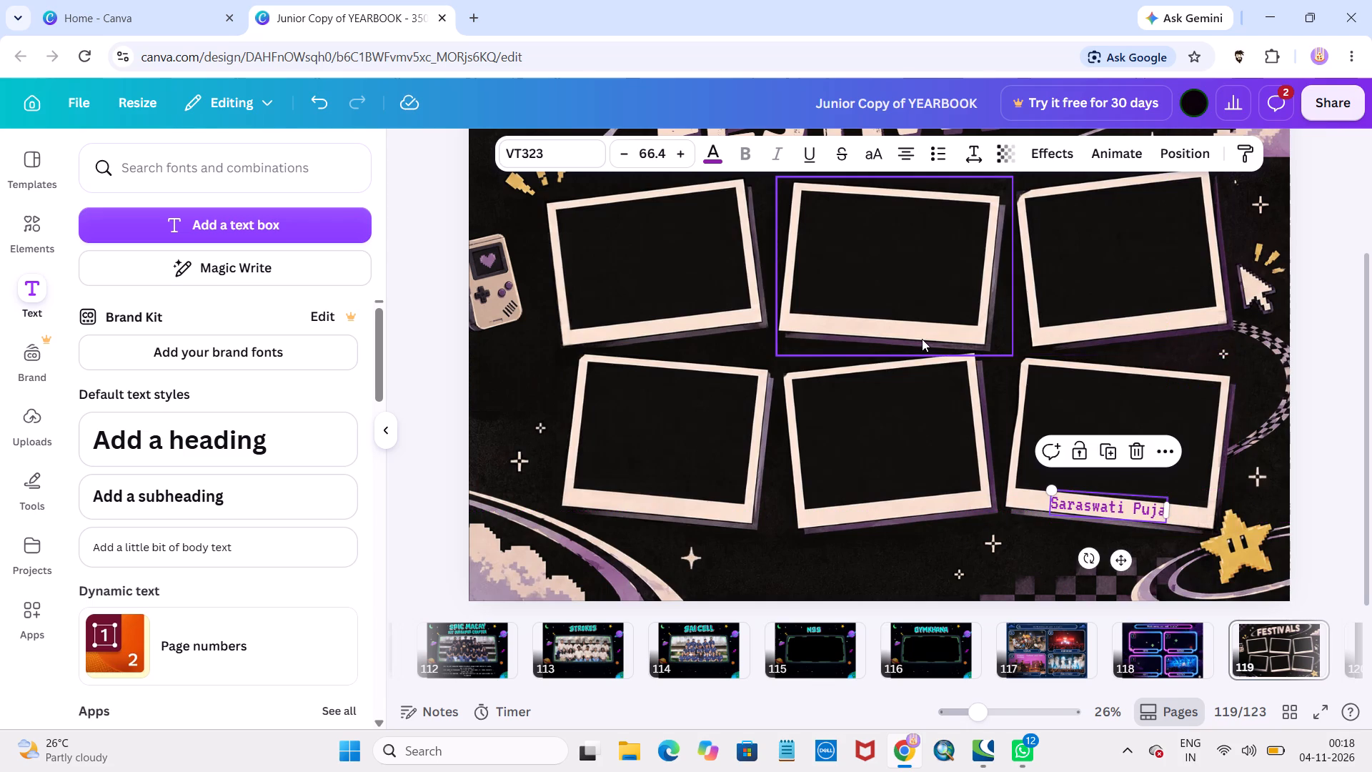
Search the elements for "square" and add the plain square shape to the FESTIVALS page.
{"action": "scroll", "coordinate": [922, 339], "scroll_direction": "up", "scroll_amount": 1}
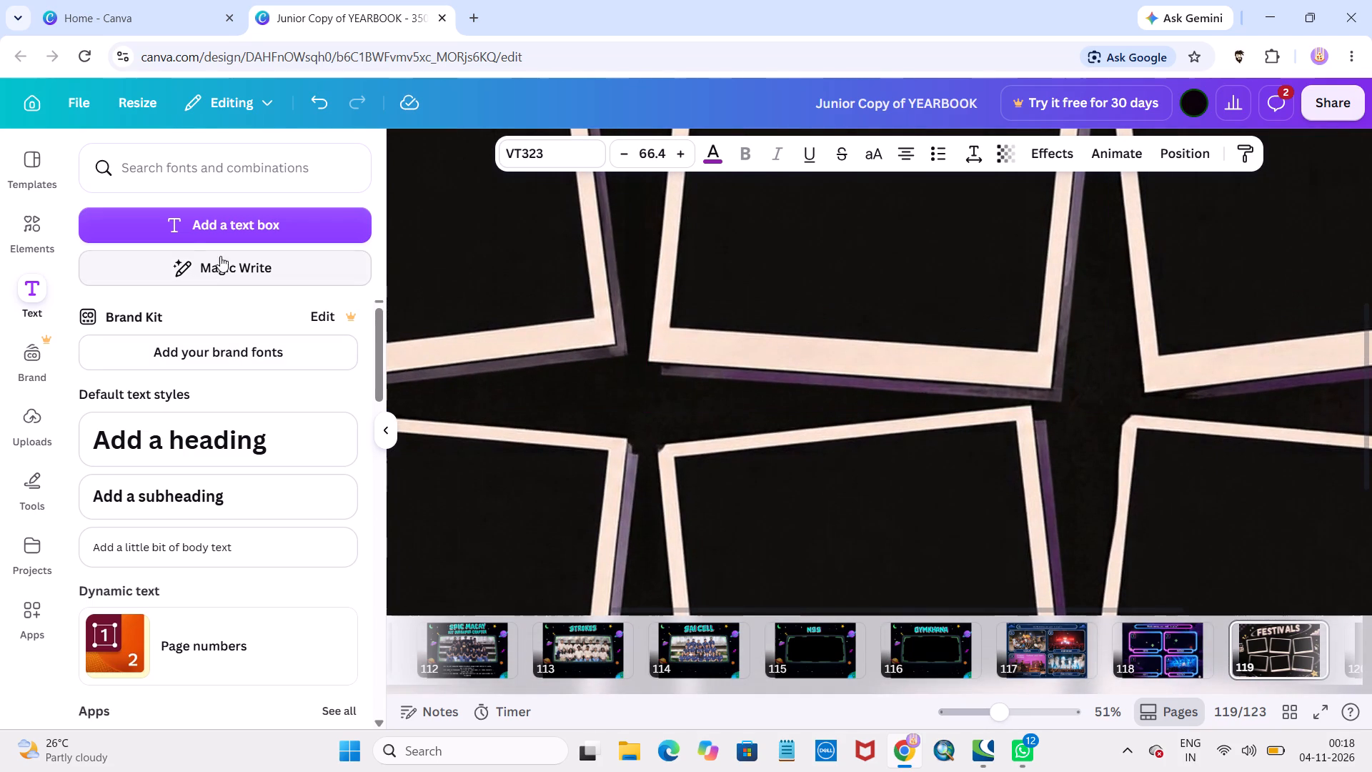
{"action": "left_click", "coordinate": [24, 228]}
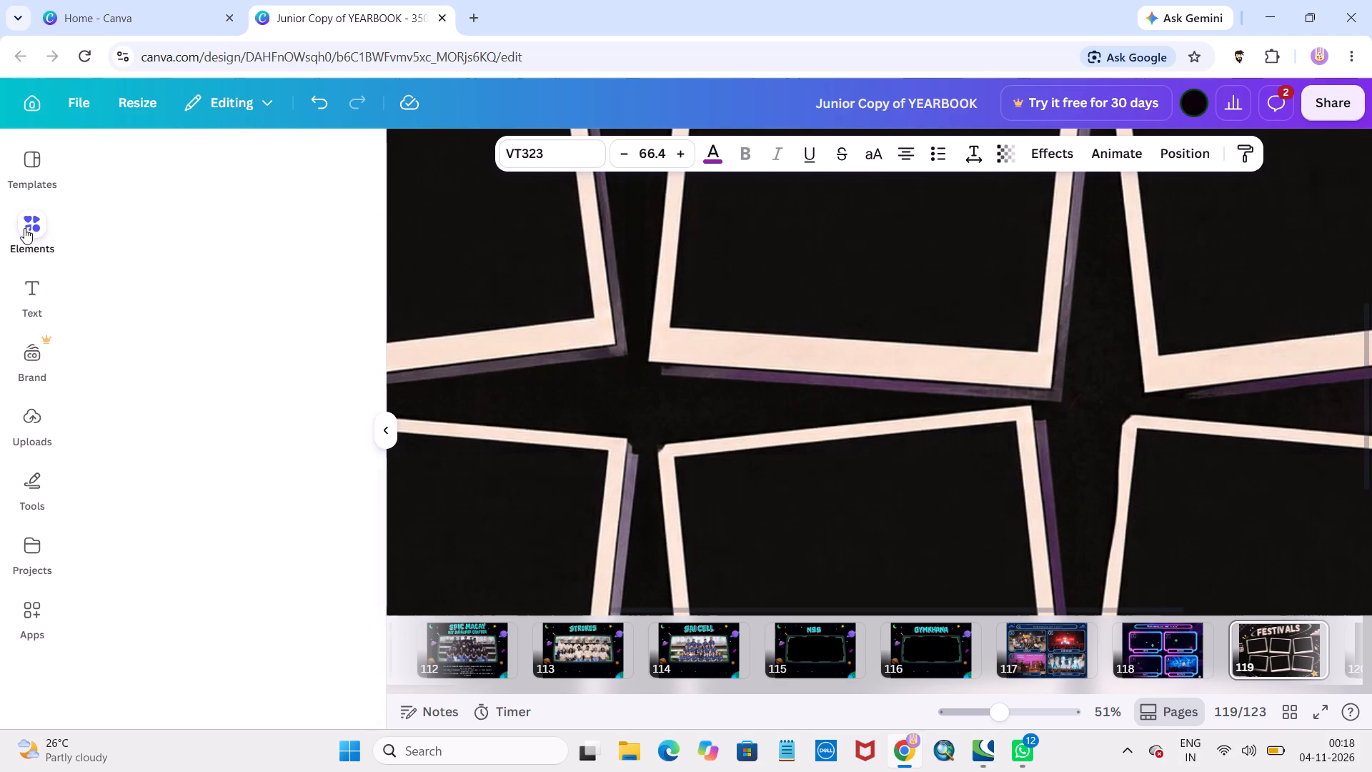
{"action": "left_click", "coordinate": [204, 171]}
{"action": "type", "text": "sq"}
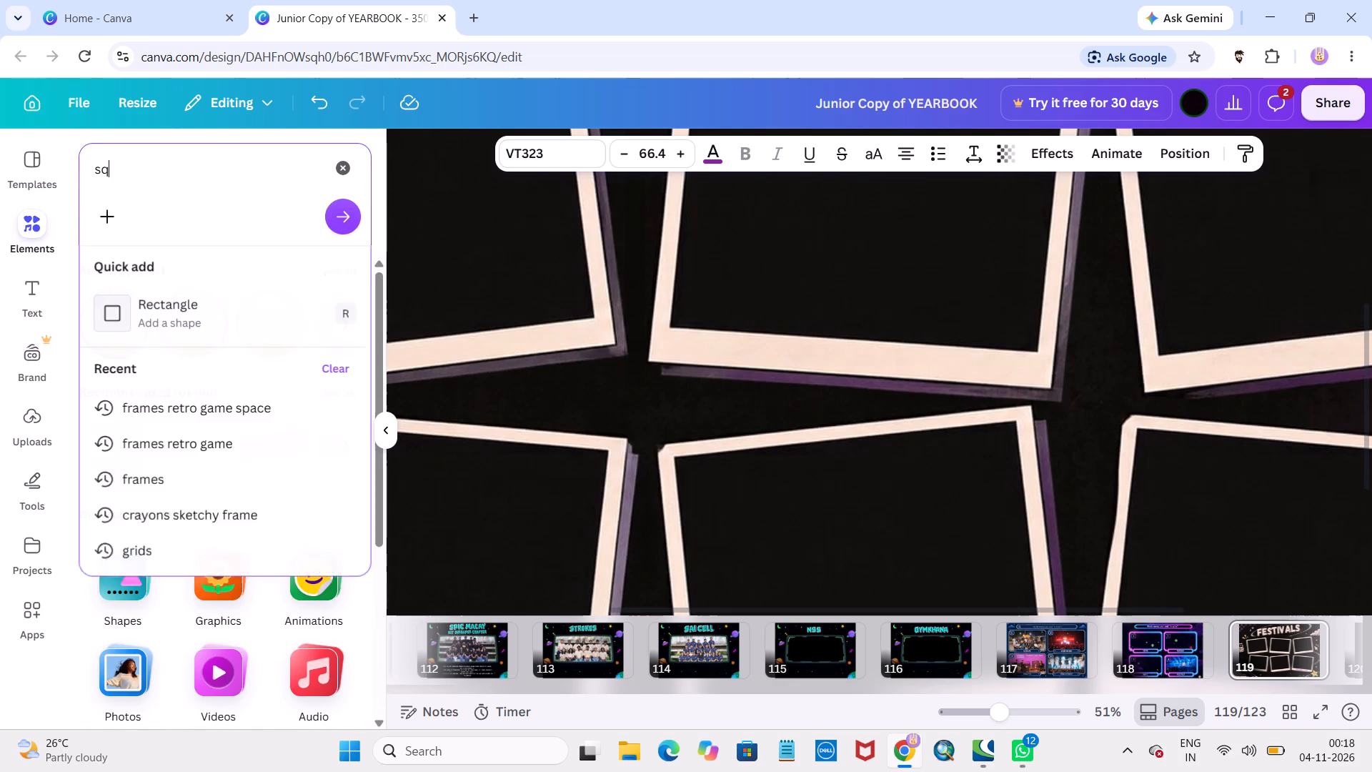
{"action": "type", "text": "uarw"}
{"action": "key", "text": "BackSpace"}
{"action": "key", "text": "e"}
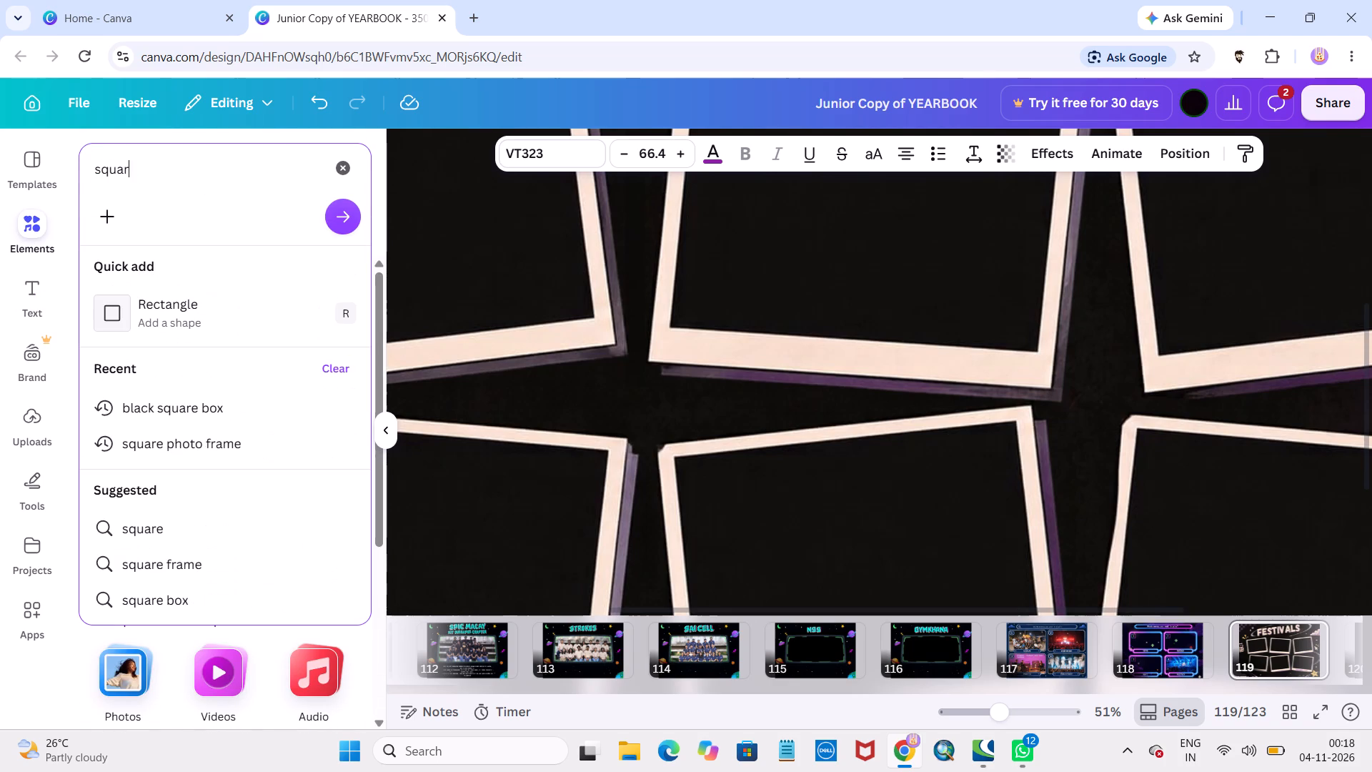
{"action": "left_click", "coordinate": [339, 220]}
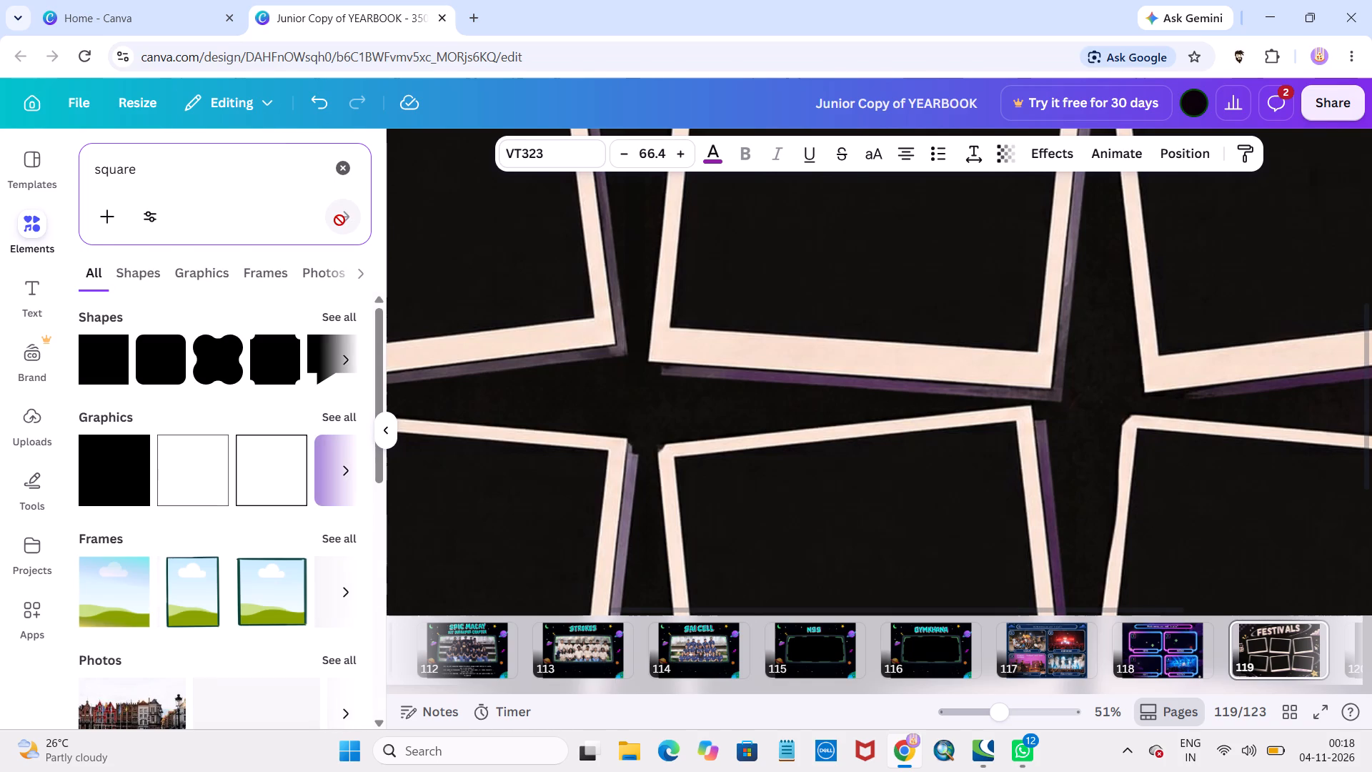
{"action": "left_click", "coordinate": [95, 361]}
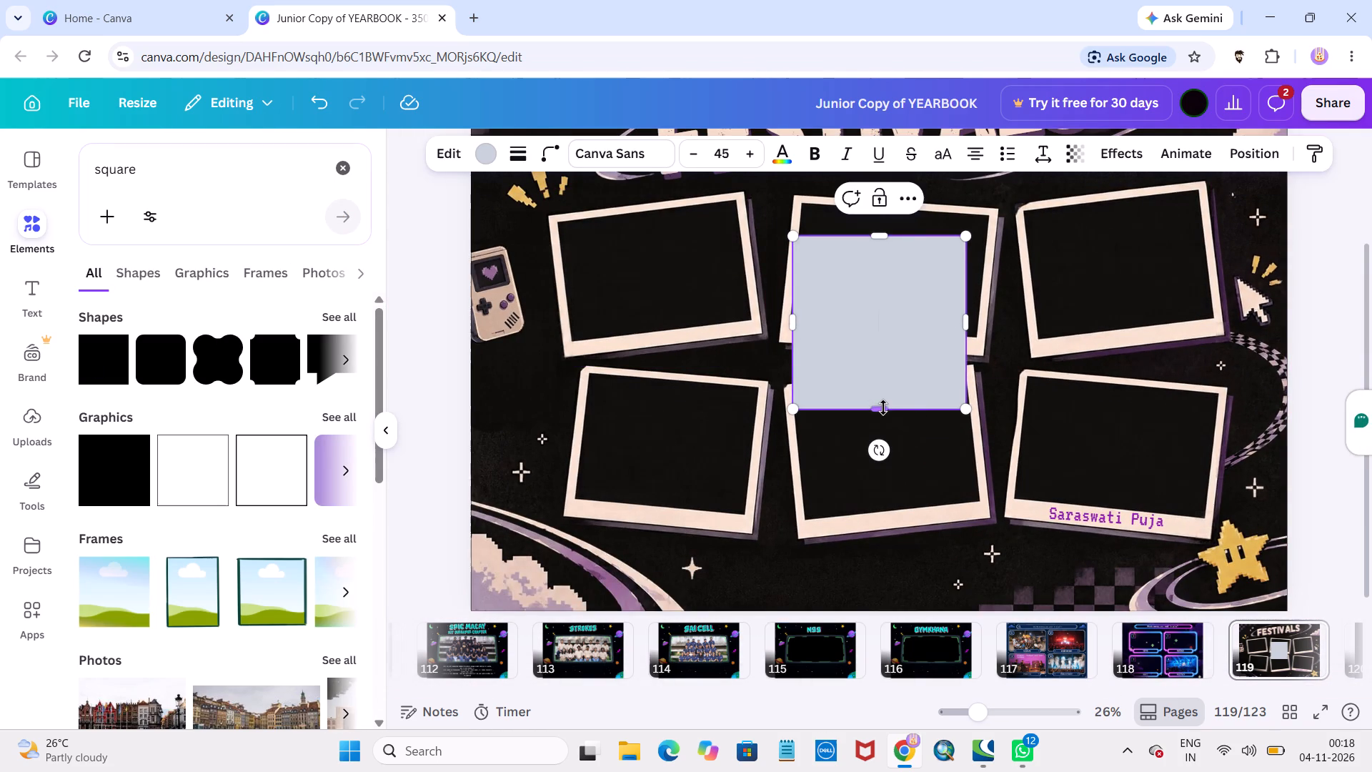
Flatten the square into a thin strip, move it near the upper middle frame's lower border, and tilt it to match the frame.
{"action": "left_click_drag", "start_coordinate": [883, 407], "coordinate": [871, 249]}
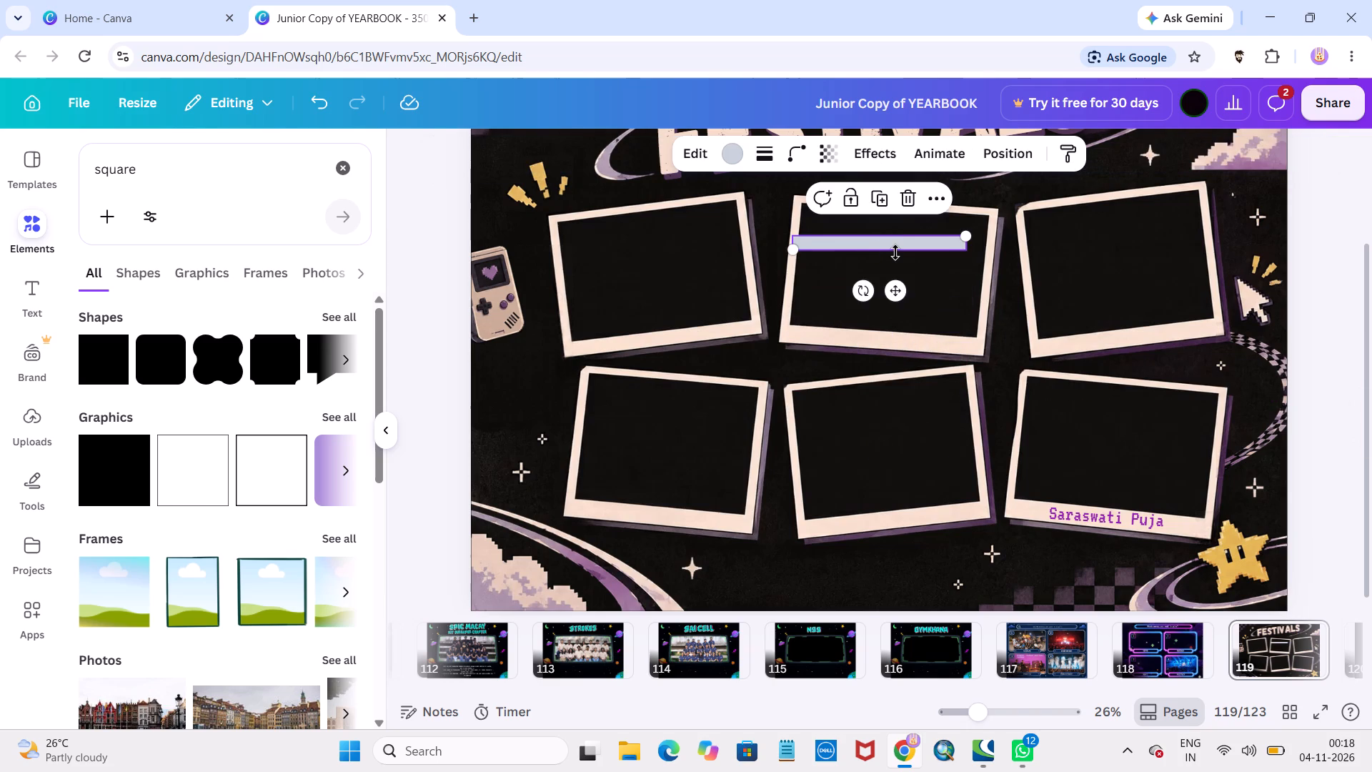
{"action": "left_click_drag", "start_coordinate": [899, 232], "coordinate": [897, 385]}
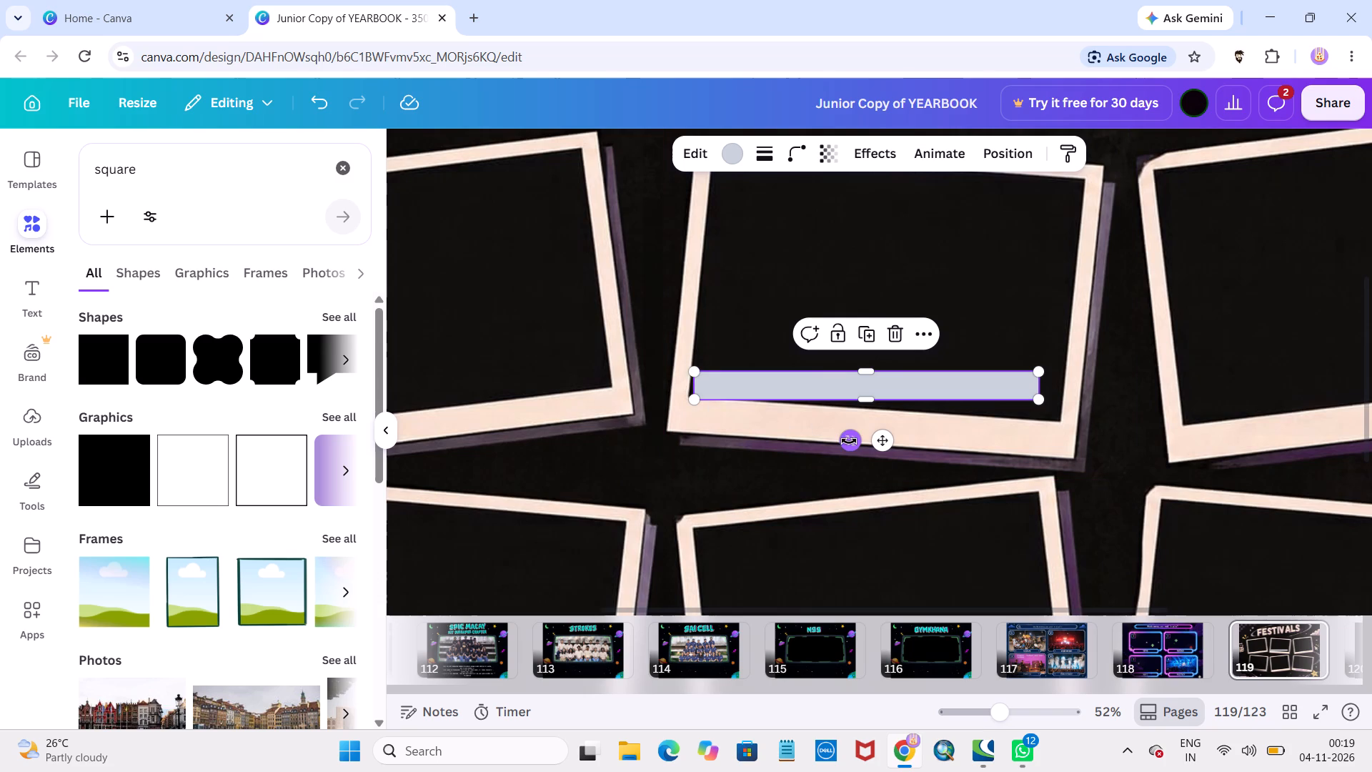
{"action": "left_click_drag", "start_coordinate": [849, 441], "coordinate": [845, 452]}
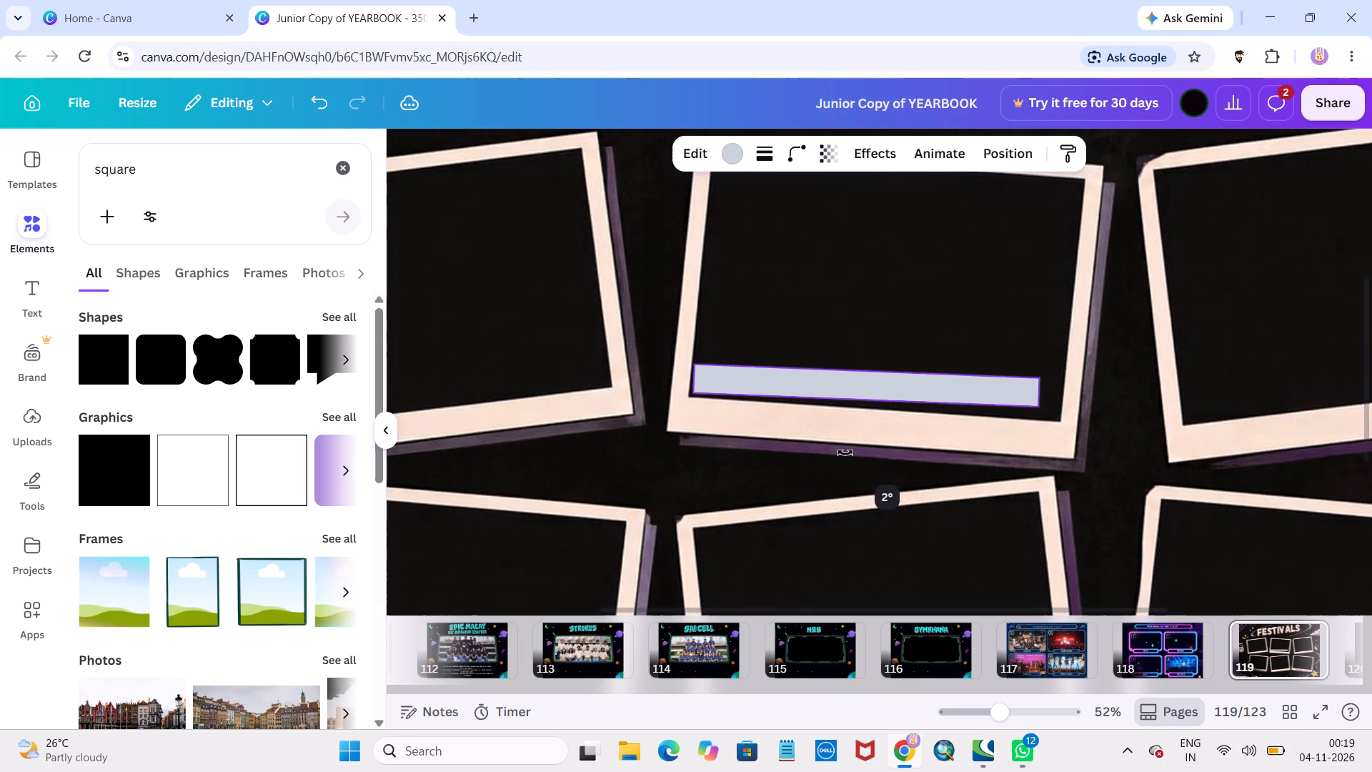
{"action": "left_click_drag", "start_coordinate": [845, 452], "coordinate": [844, 452]}
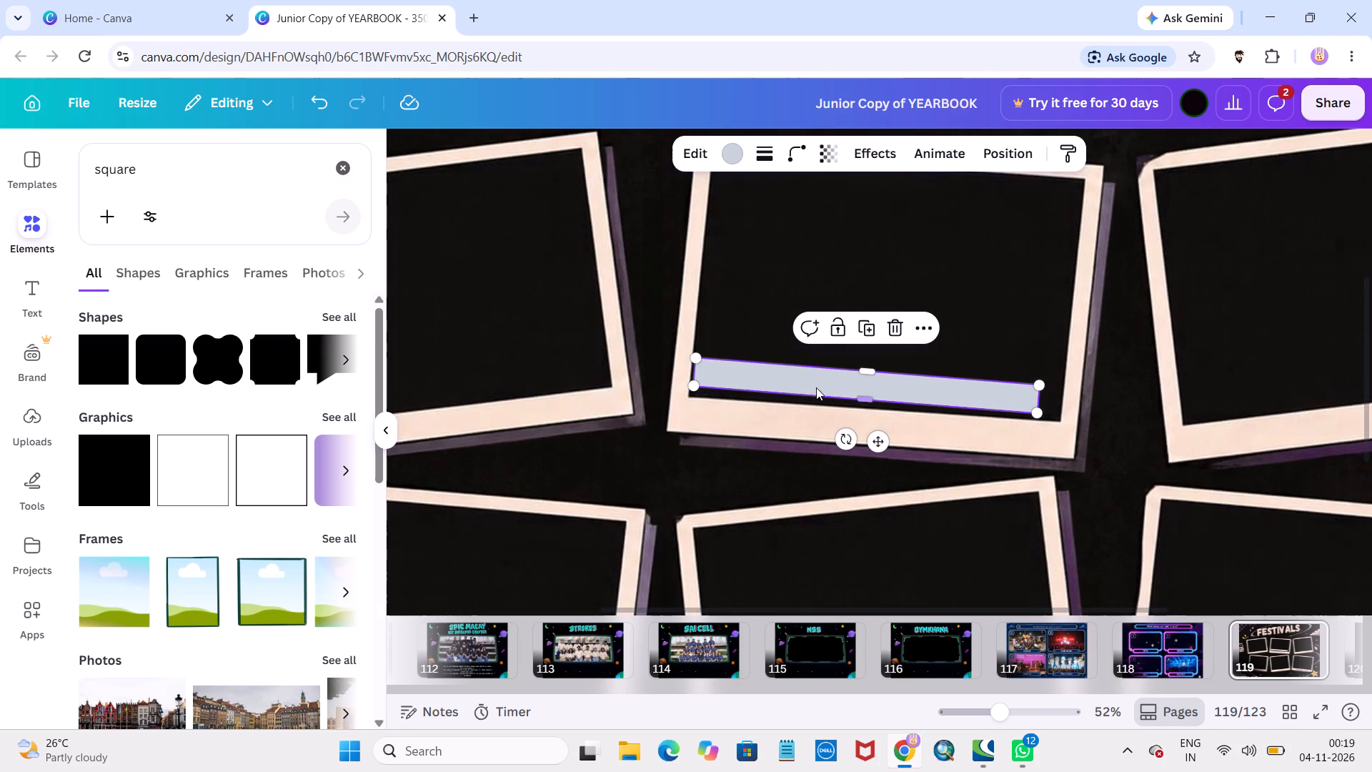
Align the strip along the inner edge of the upper middle frame's lower border and enlarge it to about 817 × 67.
{"action": "left_click_drag", "start_coordinate": [816, 387], "coordinate": [807, 401]}
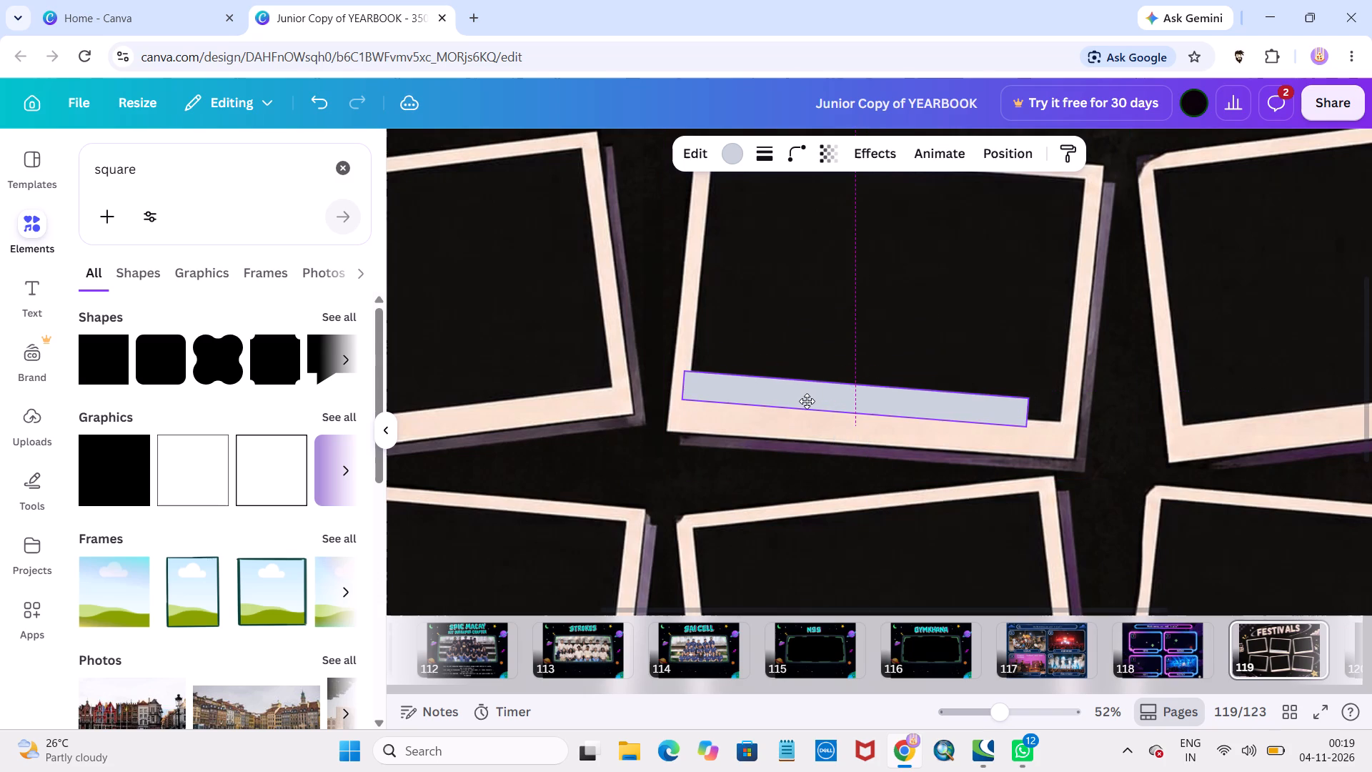
{"action": "left_click_drag", "start_coordinate": [807, 401], "coordinate": [812, 401]}
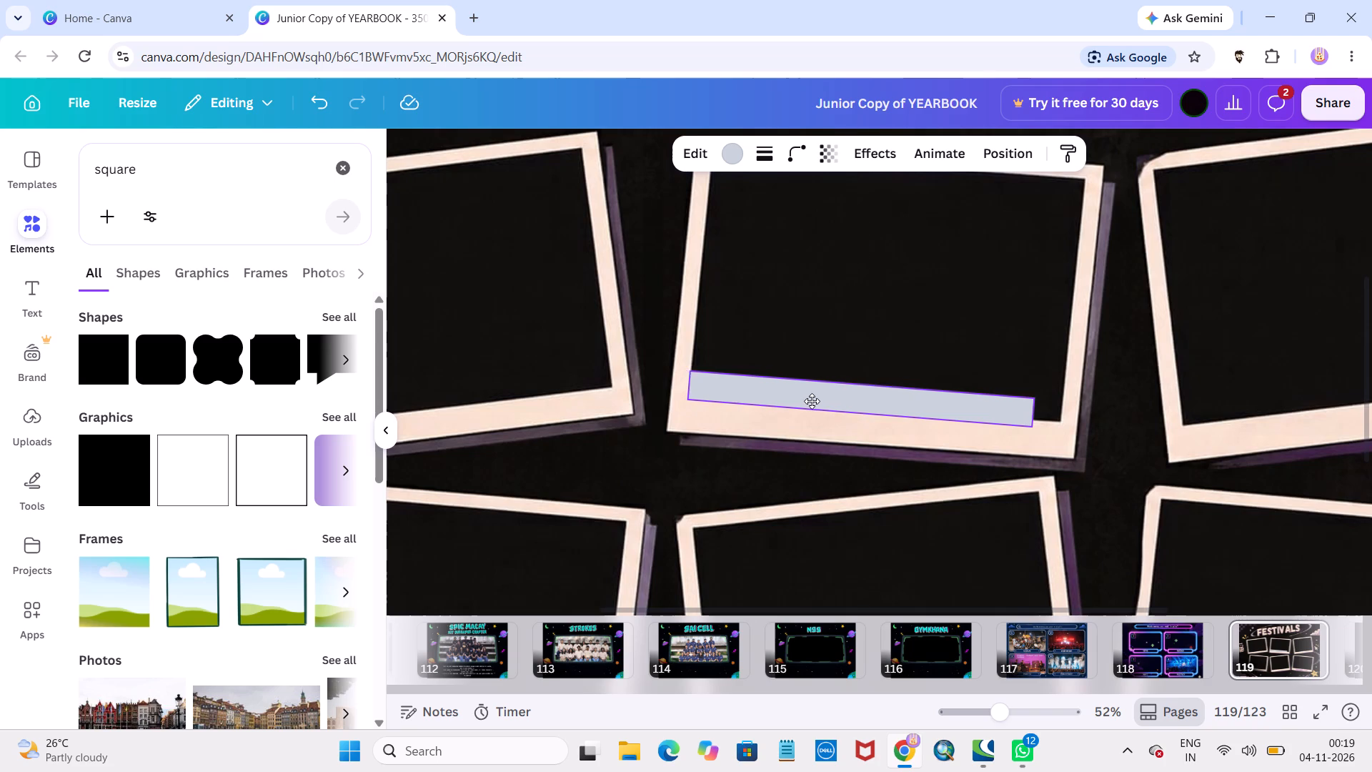
{"action": "left_click_drag", "start_coordinate": [812, 401], "coordinate": [810, 404]}
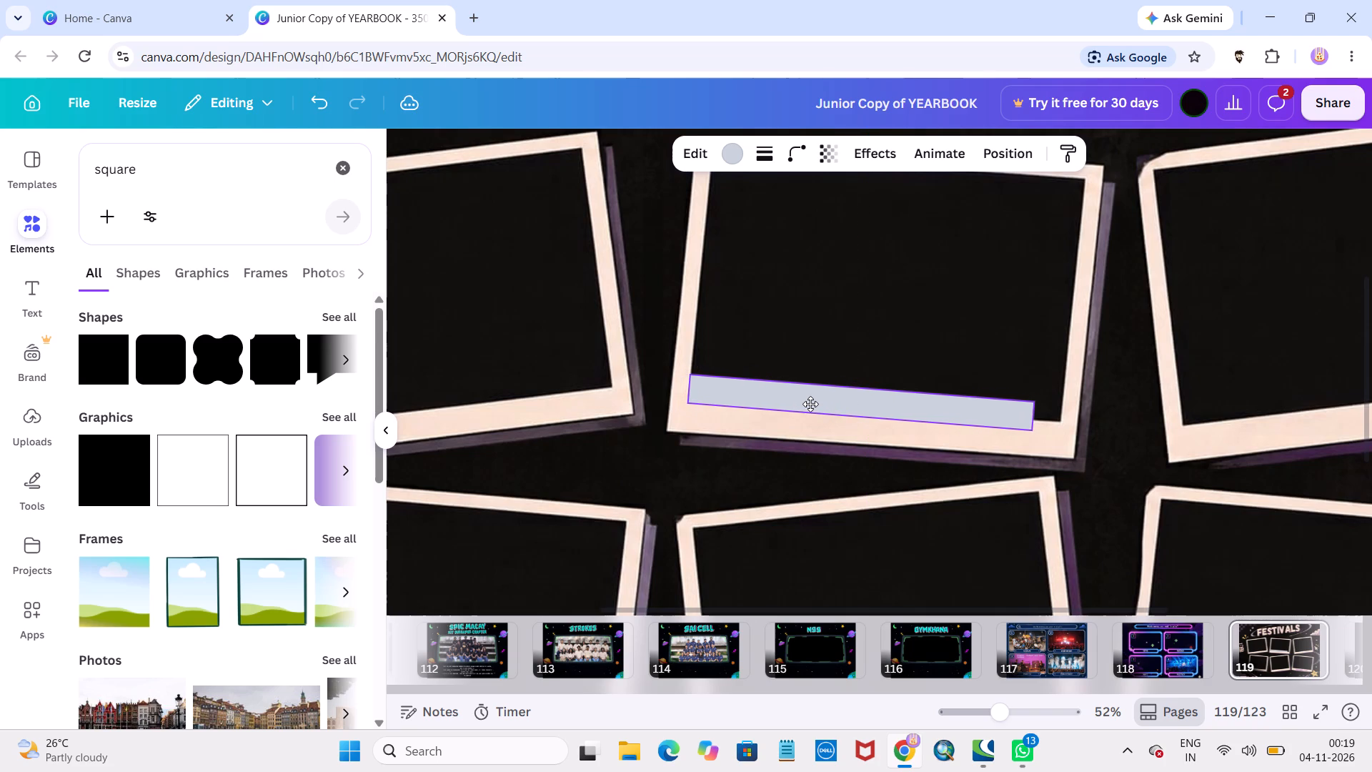
{"action": "left_click_drag", "start_coordinate": [810, 404], "coordinate": [810, 405]}
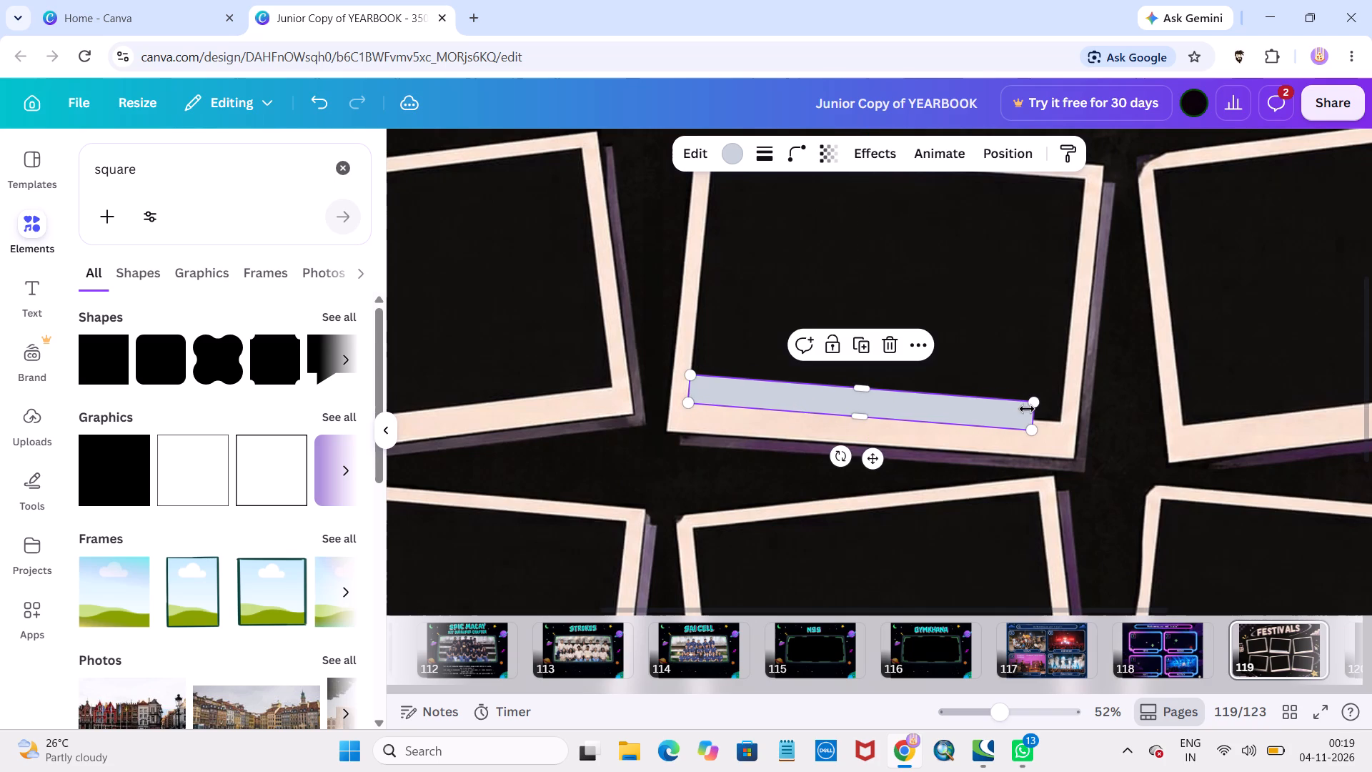
{"action": "left_click_drag", "start_coordinate": [1030, 405], "coordinate": [1064, 405]}
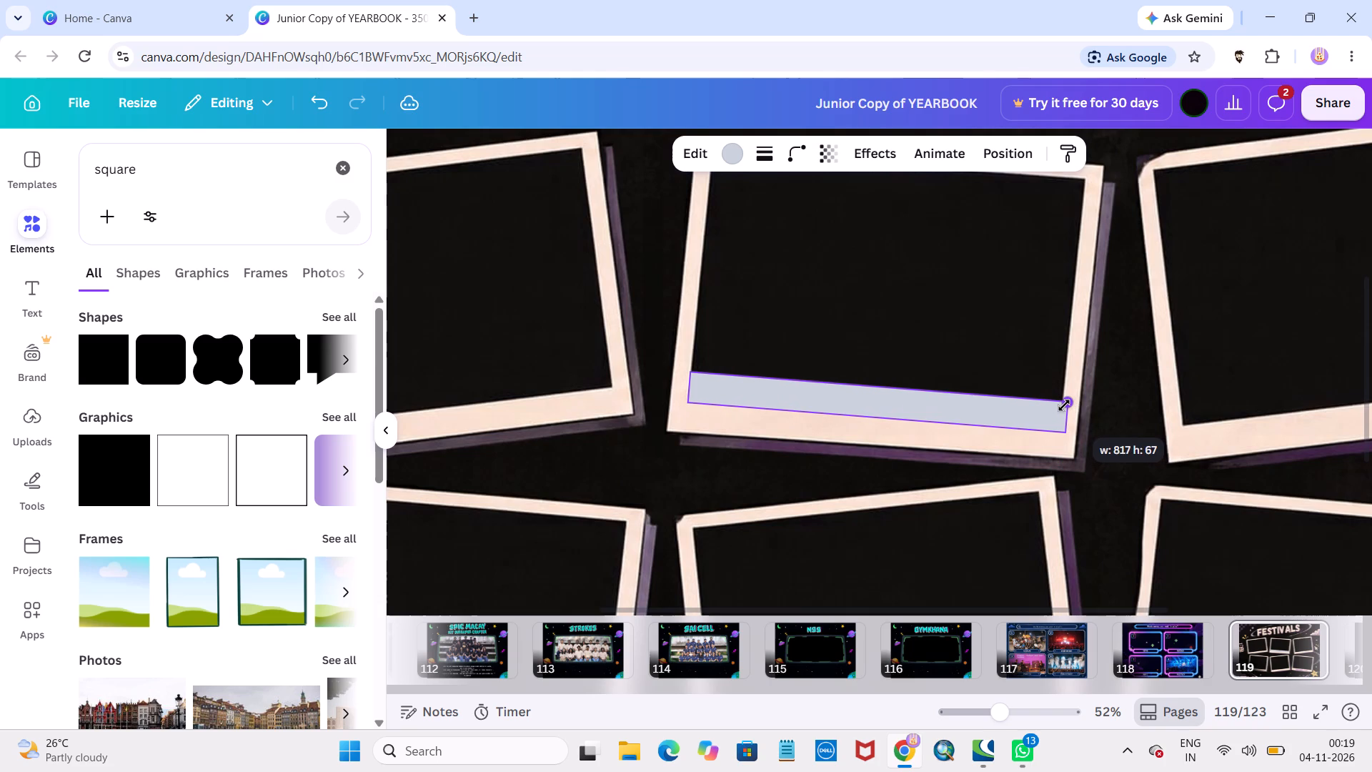
{"action": "left_click_drag", "start_coordinate": [1064, 405], "coordinate": [1065, 405]}
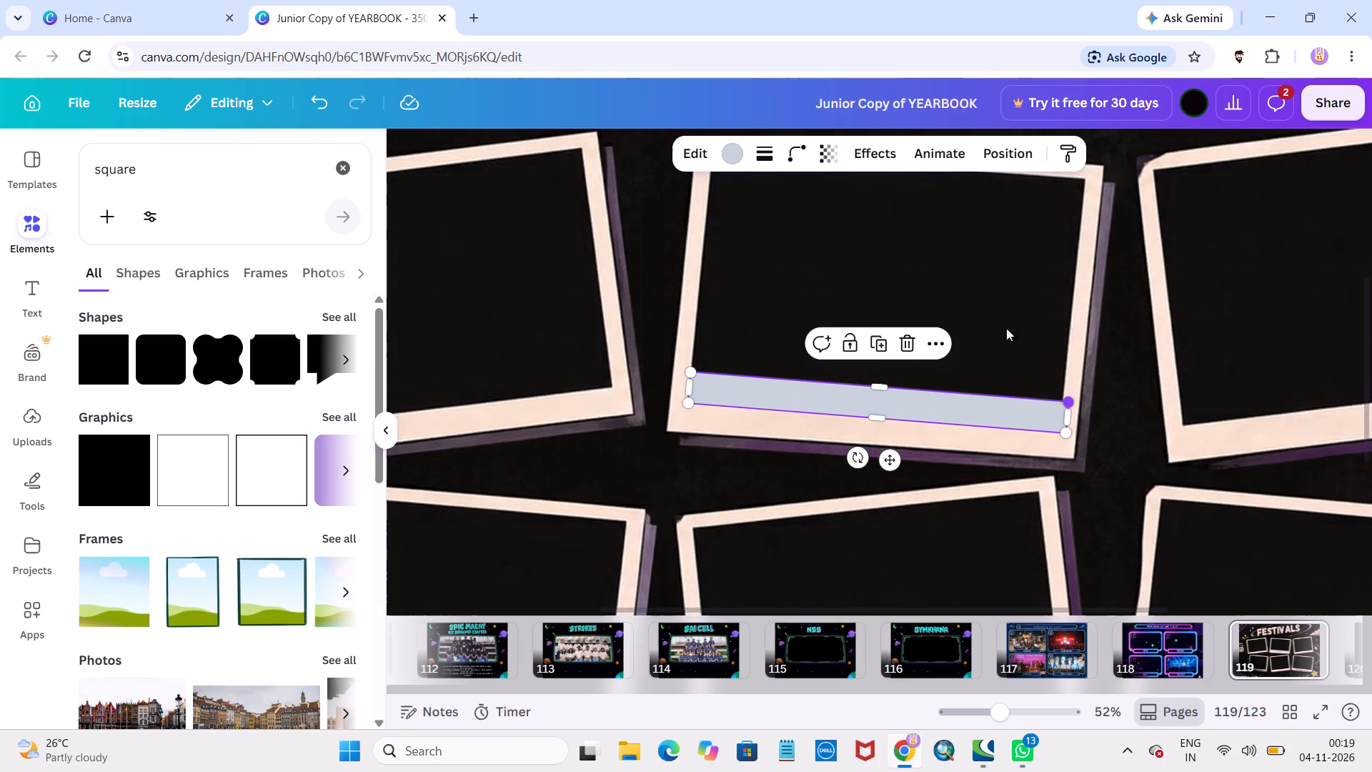
Fill the strip with the cream colour sampled from the upper middle frame's lower border.
{"action": "left_click", "coordinate": [738, 147]}
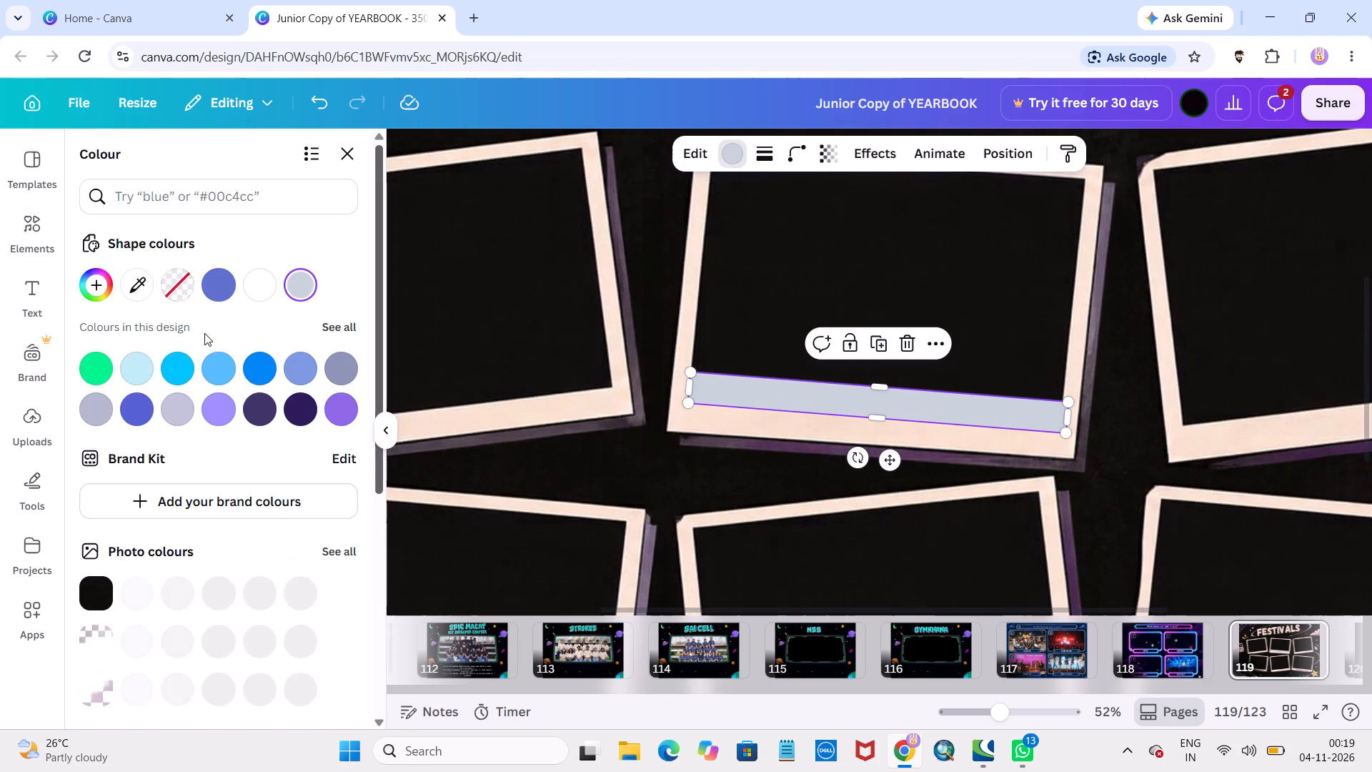
{"action": "left_click", "coordinate": [132, 278]}
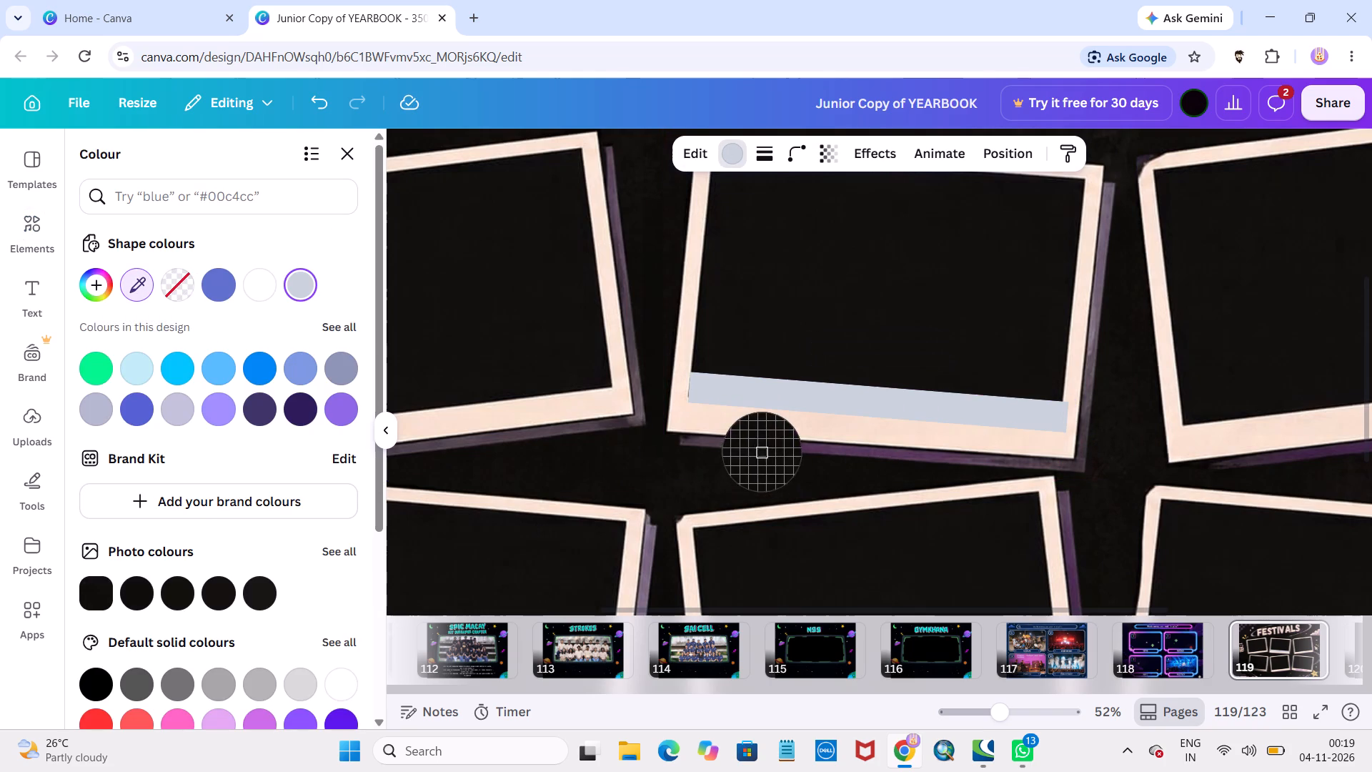
{"action": "left_click", "coordinate": [755, 425]}
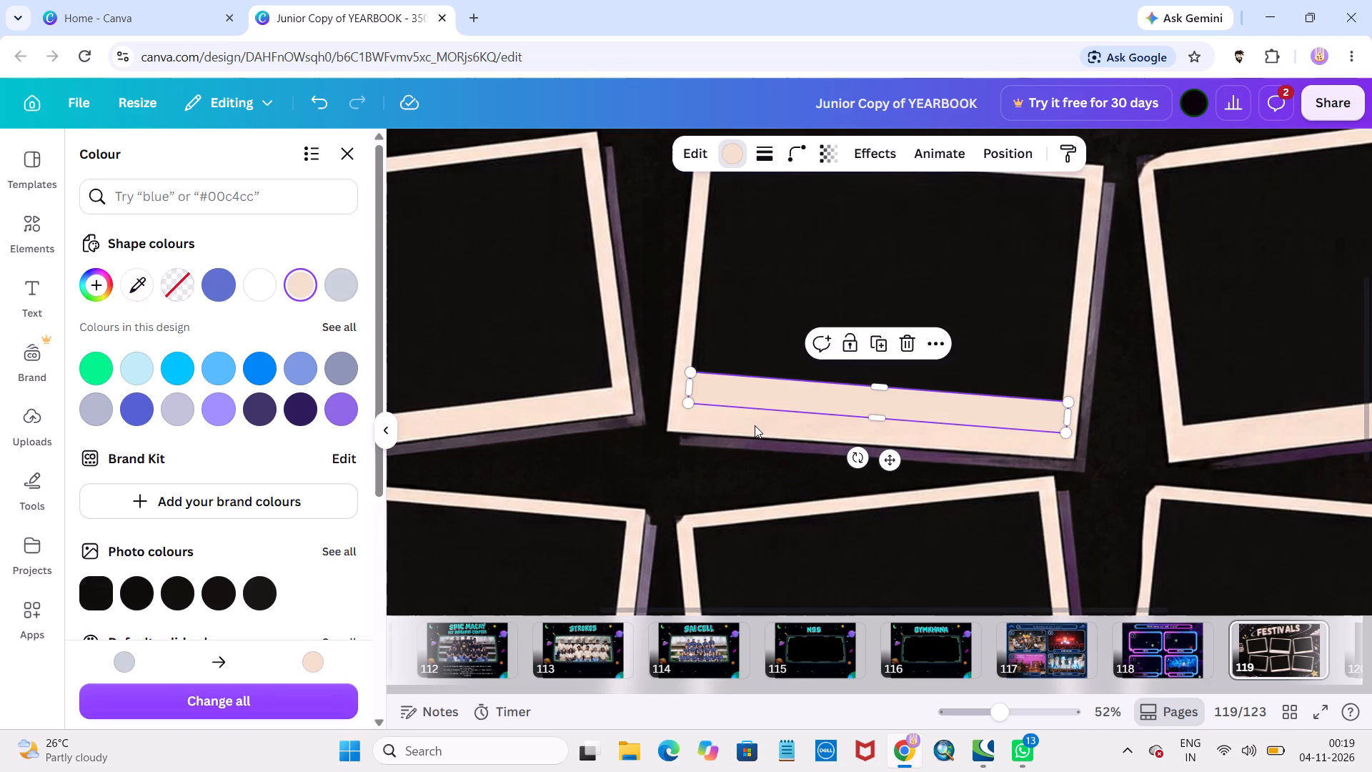
Extend the strip's left end to overlap the upper middle frame's left border, and deselect the strip.
{"action": "left_click_drag", "start_coordinate": [686, 387], "coordinate": [682, 387]}
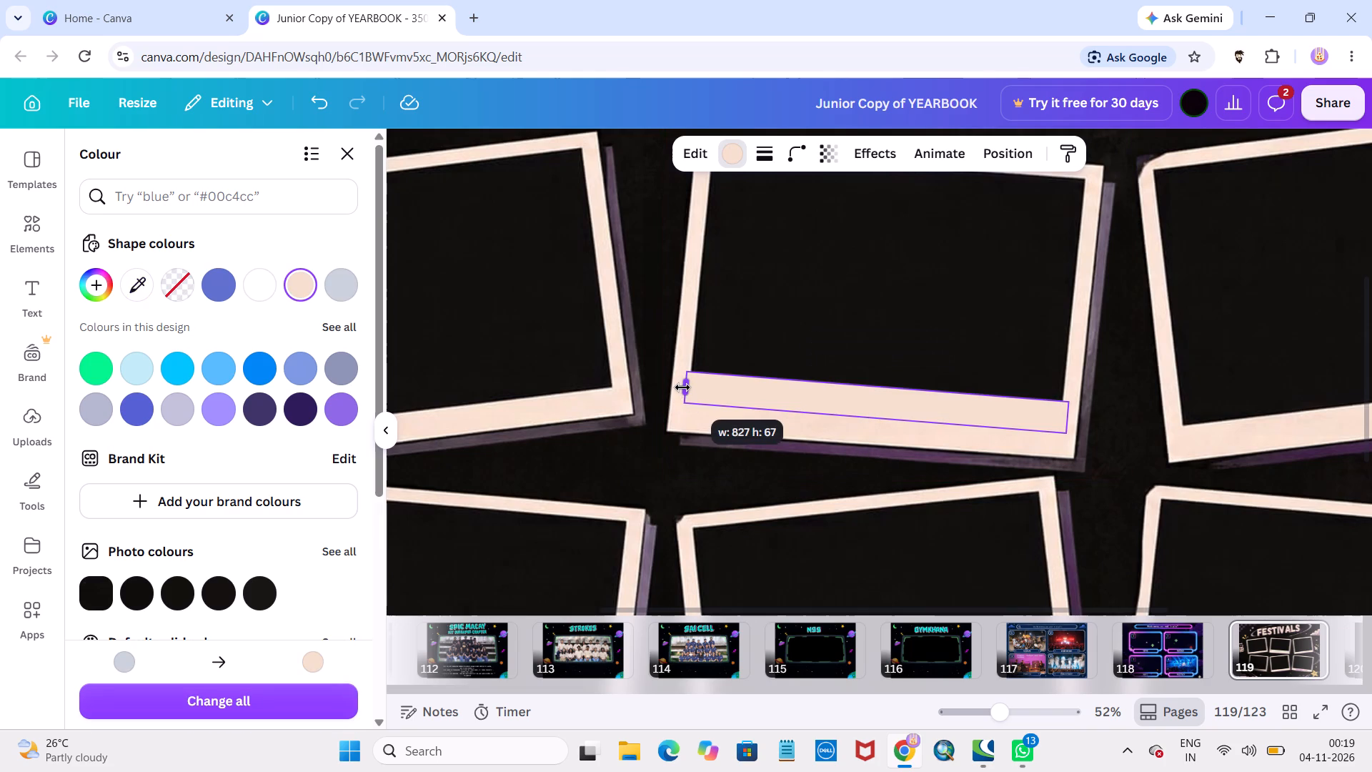
{"action": "left_click_drag", "start_coordinate": [682, 387], "coordinate": [680, 387]}
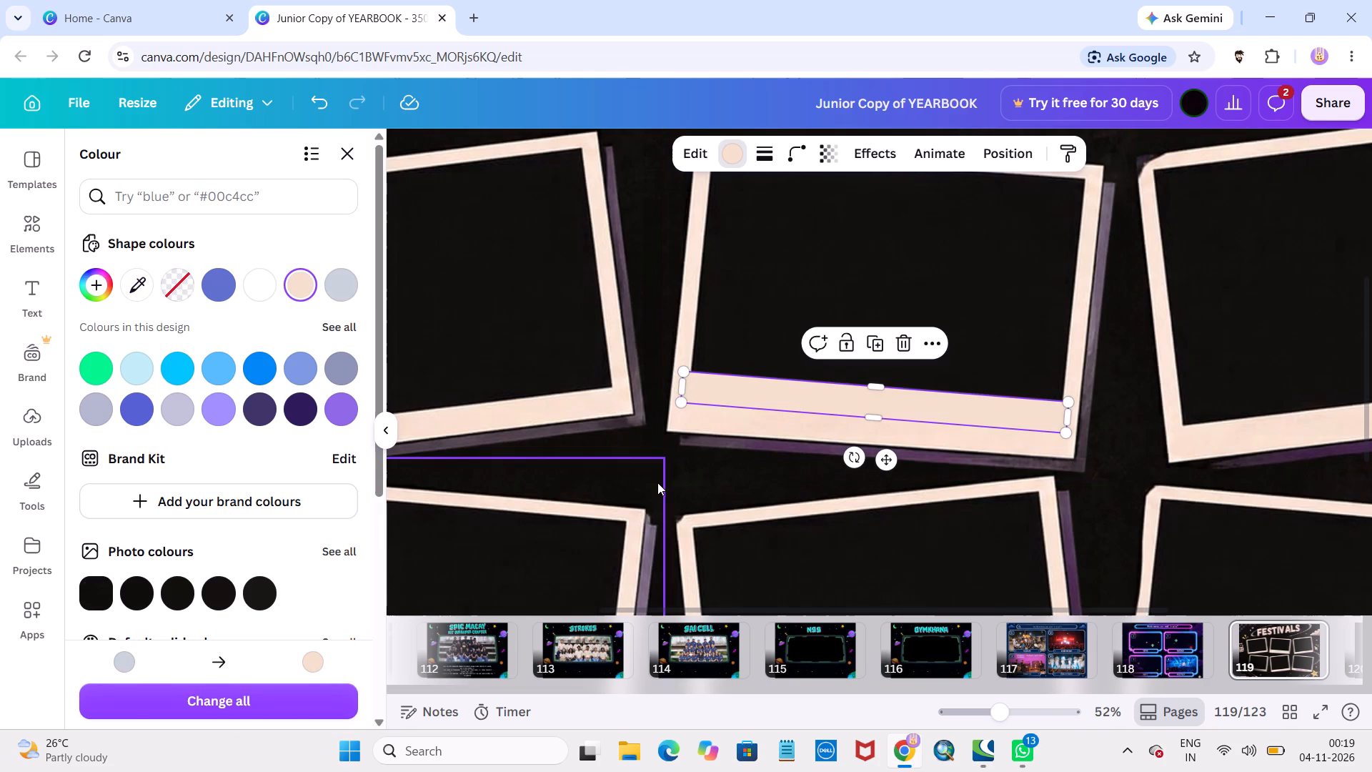
{"action": "left_click", "coordinate": [657, 482]}
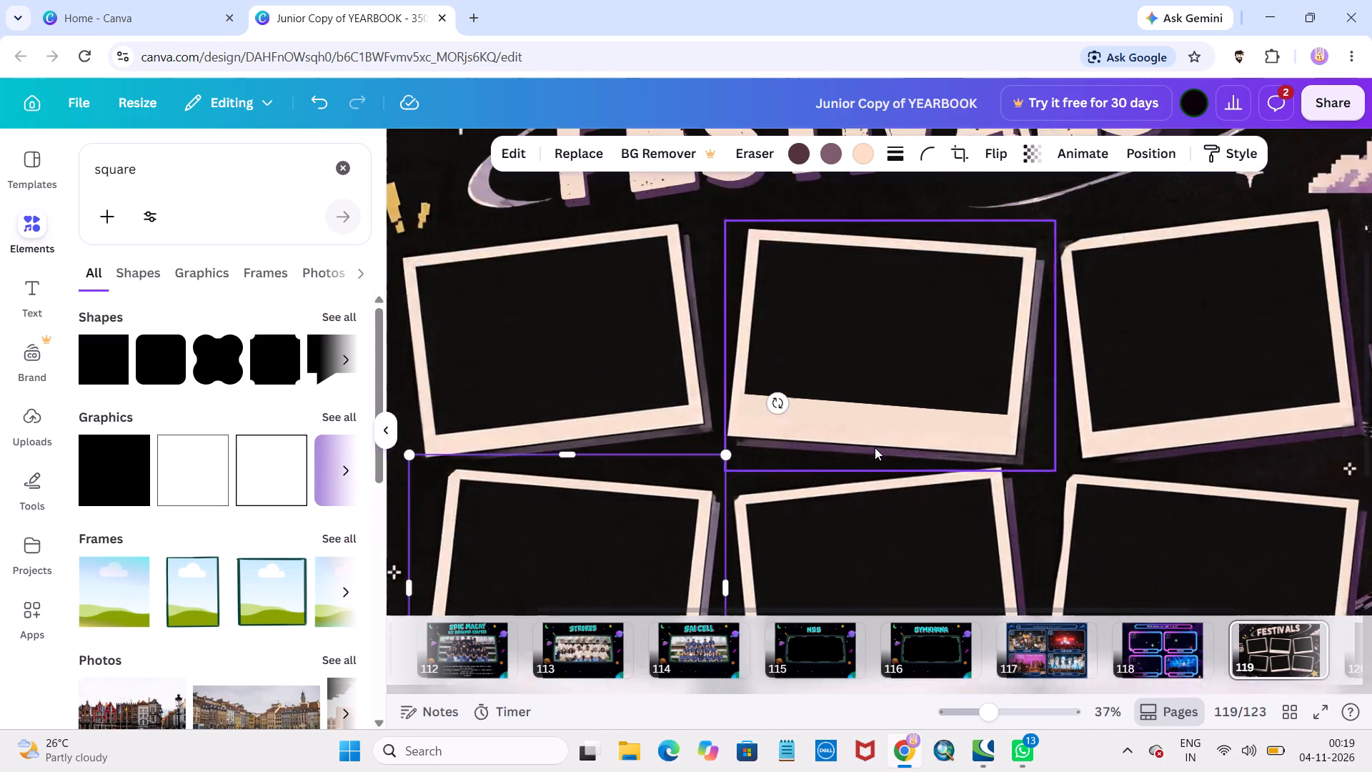
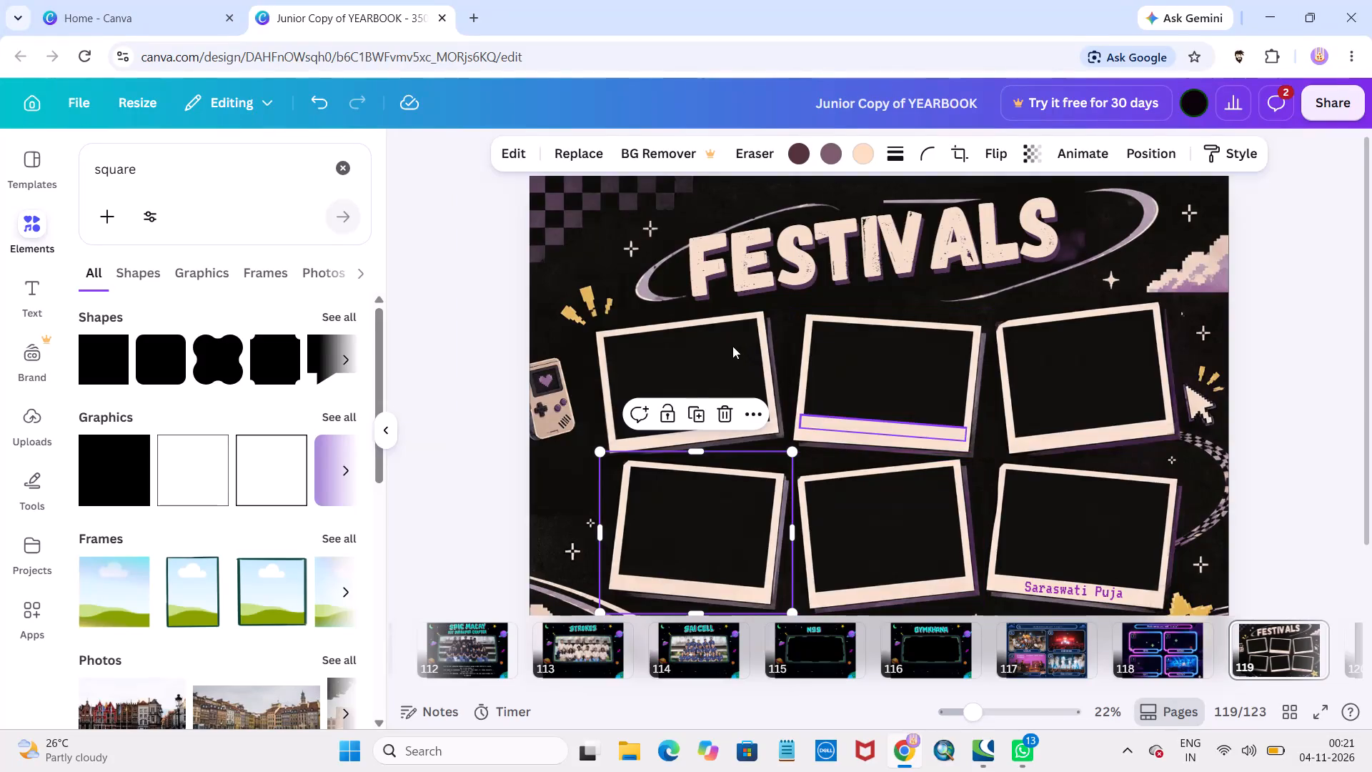
Copy the upper left photo frame.
{"action": "left_click", "coordinate": [731, 346]}
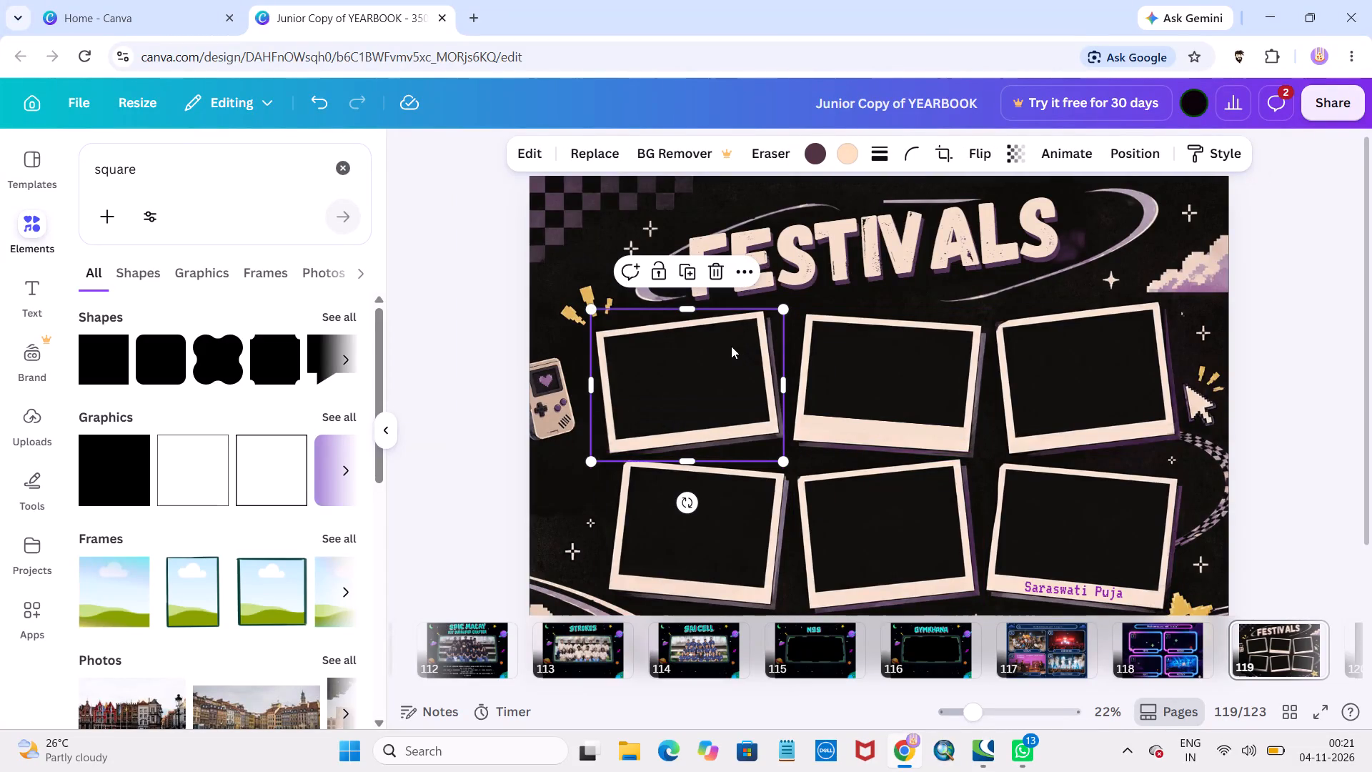
{"action": "key", "text": "ctrl+c"}
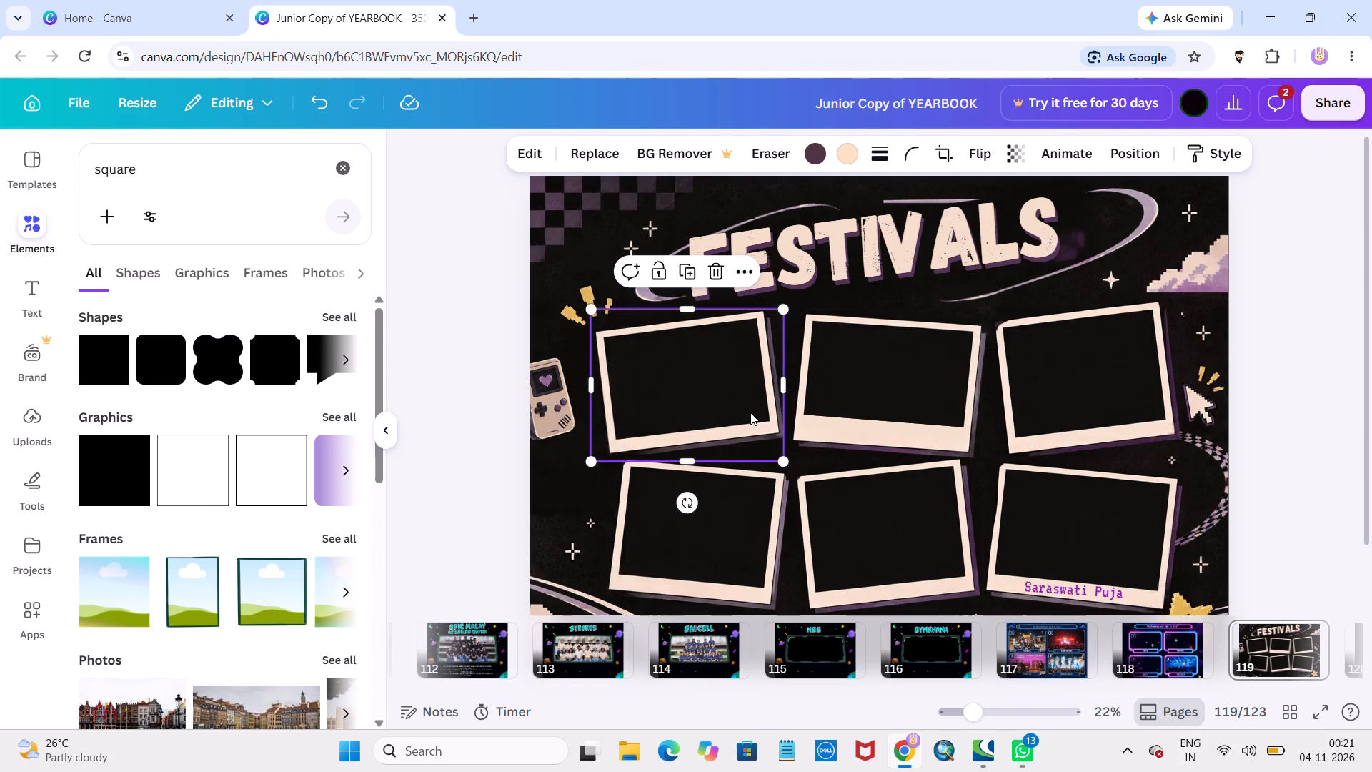
Select the five photo frames other than the upper middle one together: upper left, upper right, and all three in the lower row.
{"action": "left_click", "coordinate": [858, 359]}
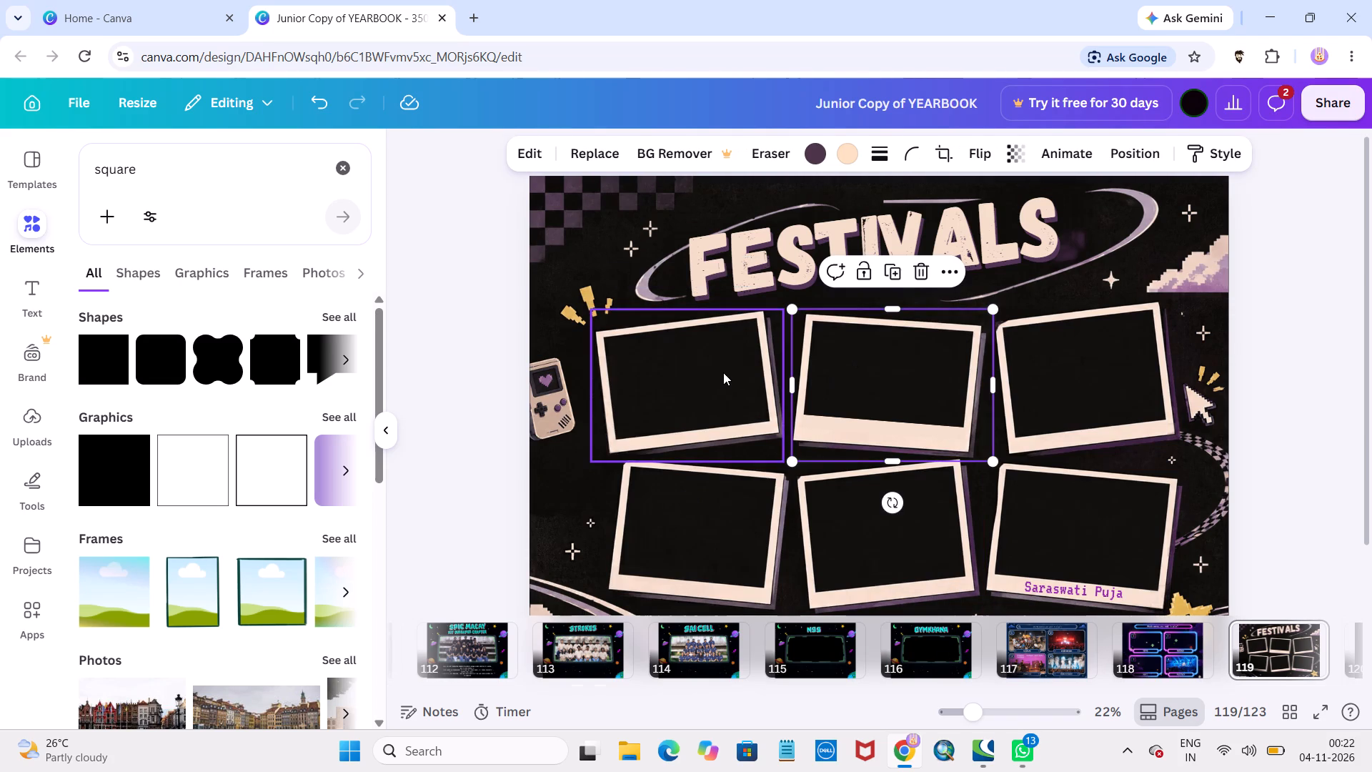
{"action": "left_click", "coordinate": [723, 372]}
{"action": "left_click", "coordinate": [1091, 374], "text": "shift"}
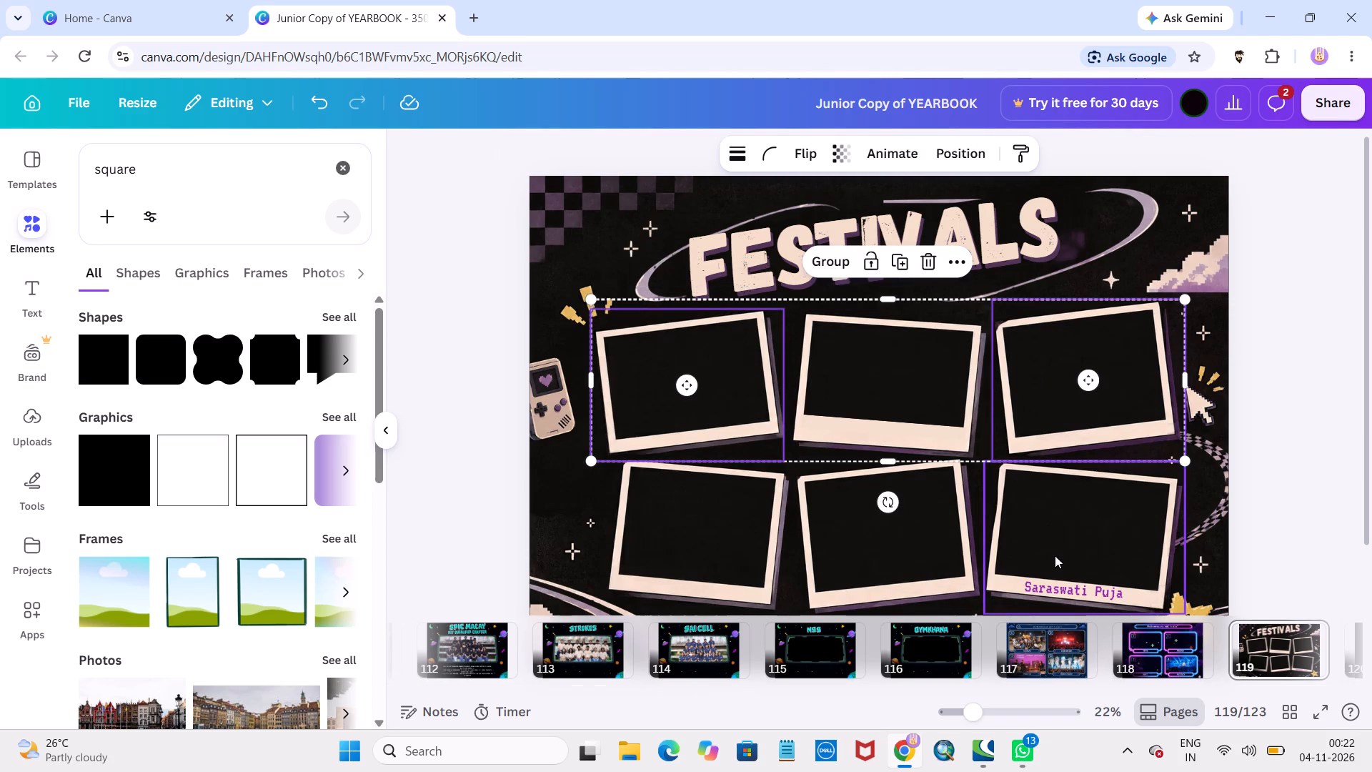
{"action": "left_click", "coordinate": [1055, 555], "text": "shift"}
{"action": "left_click", "coordinate": [878, 524], "text": "shift"}
{"action": "left_click", "coordinate": [654, 537], "text": "shift"}
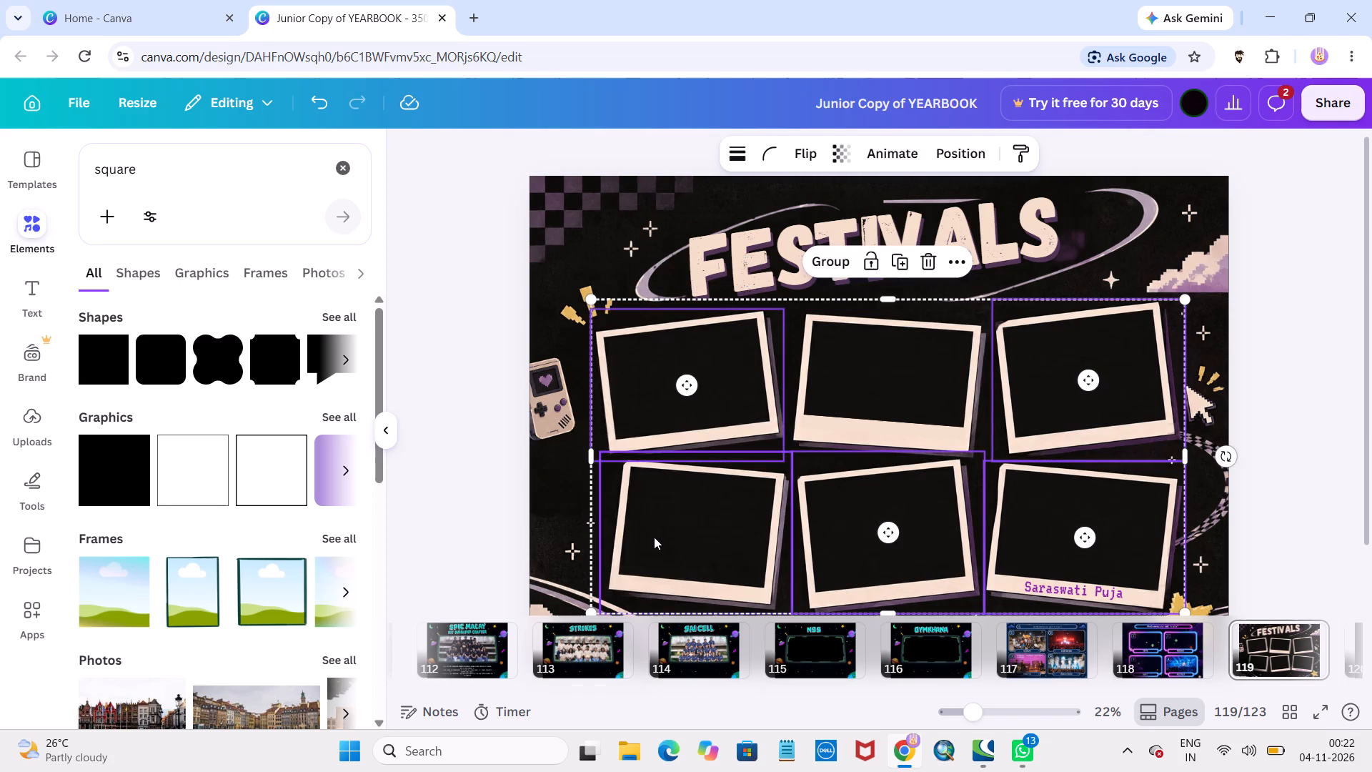
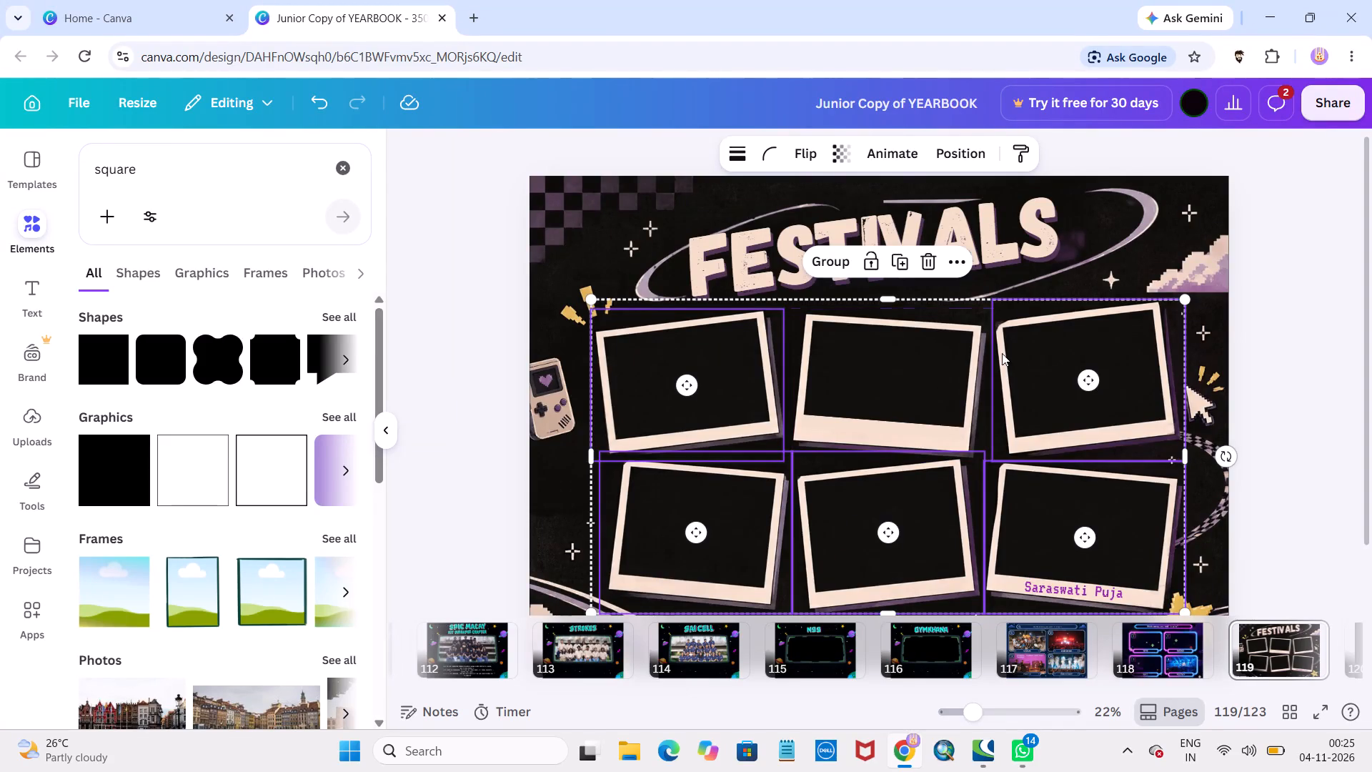
Move the Saraswati Puja caption from the lower right photo frame onto the upper middle frame's thick lower border.
{"action": "left_click", "coordinate": [1263, 298]}
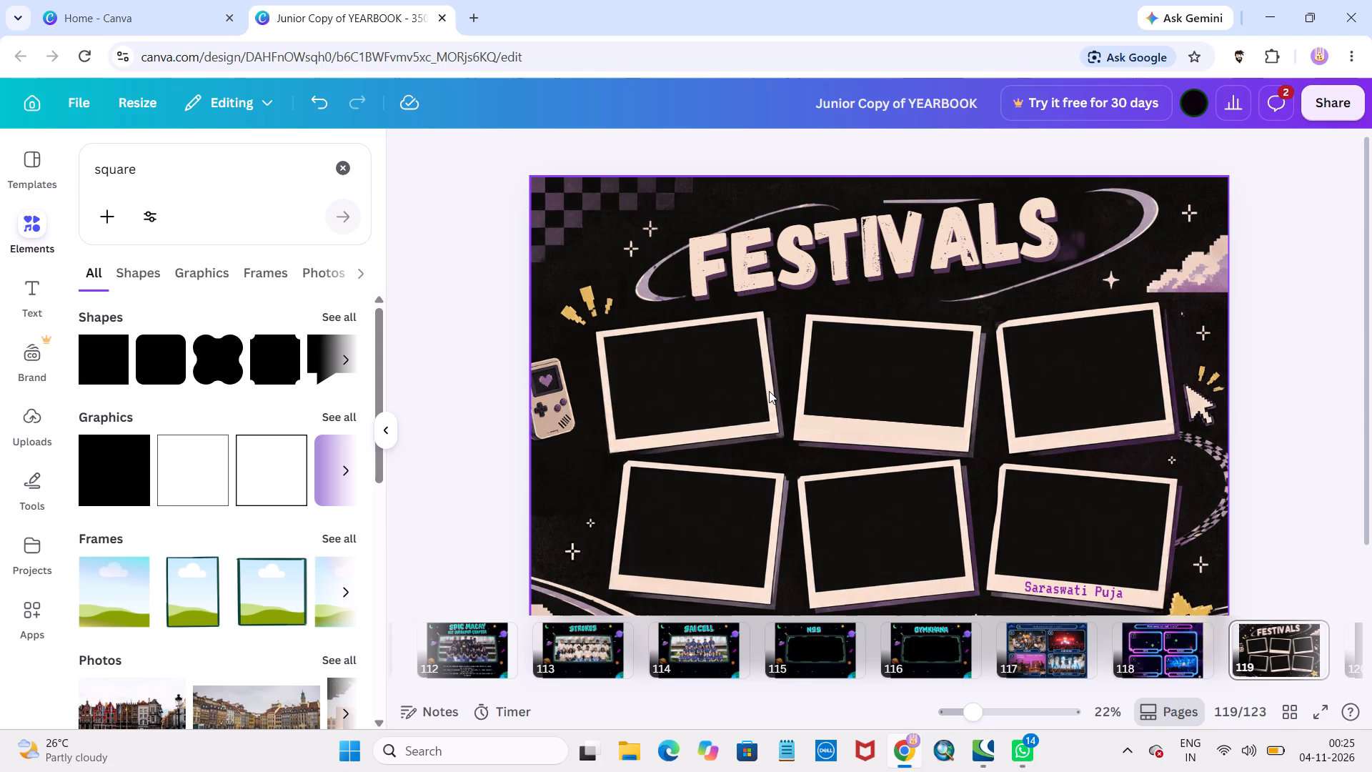
{"action": "left_click_drag", "start_coordinate": [1093, 590], "coordinate": [1070, 568]}
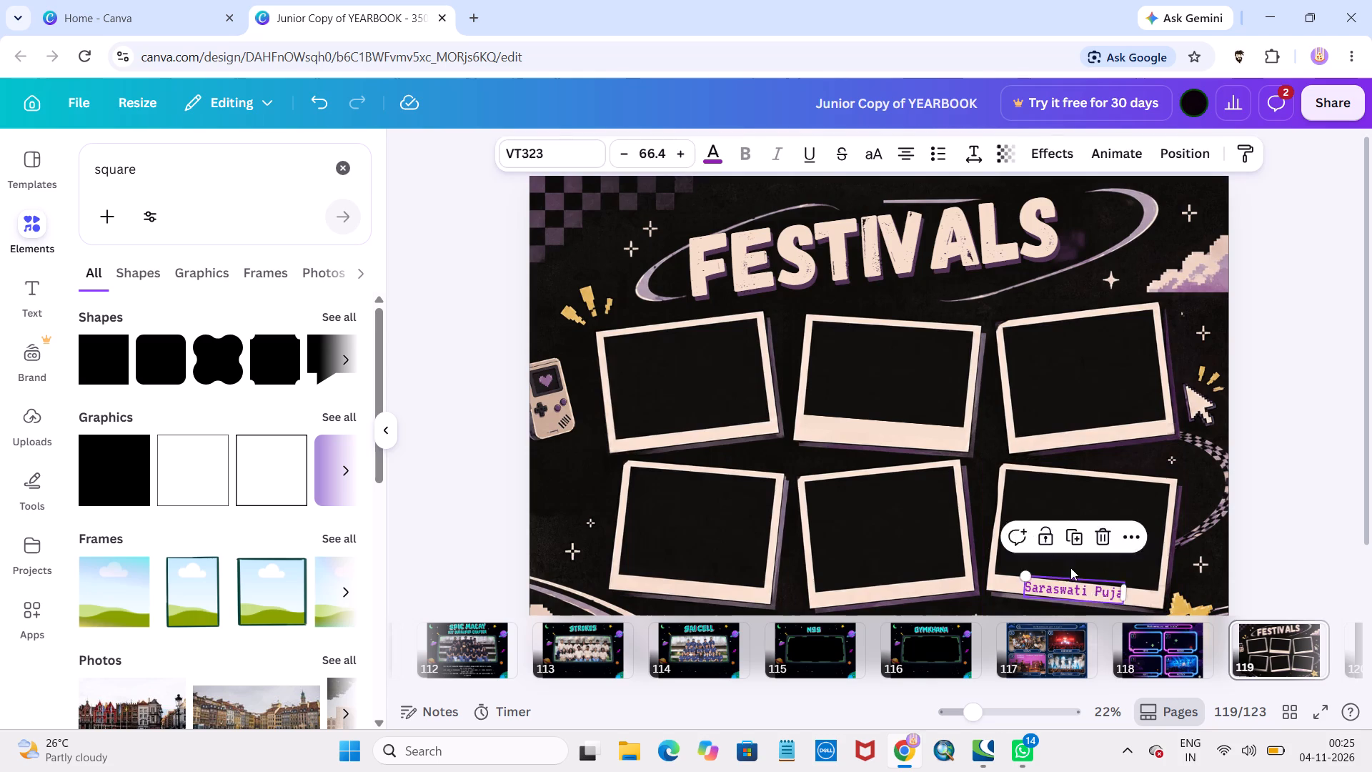
{"action": "left_click_drag", "start_coordinate": [1070, 568], "coordinate": [897, 431]}
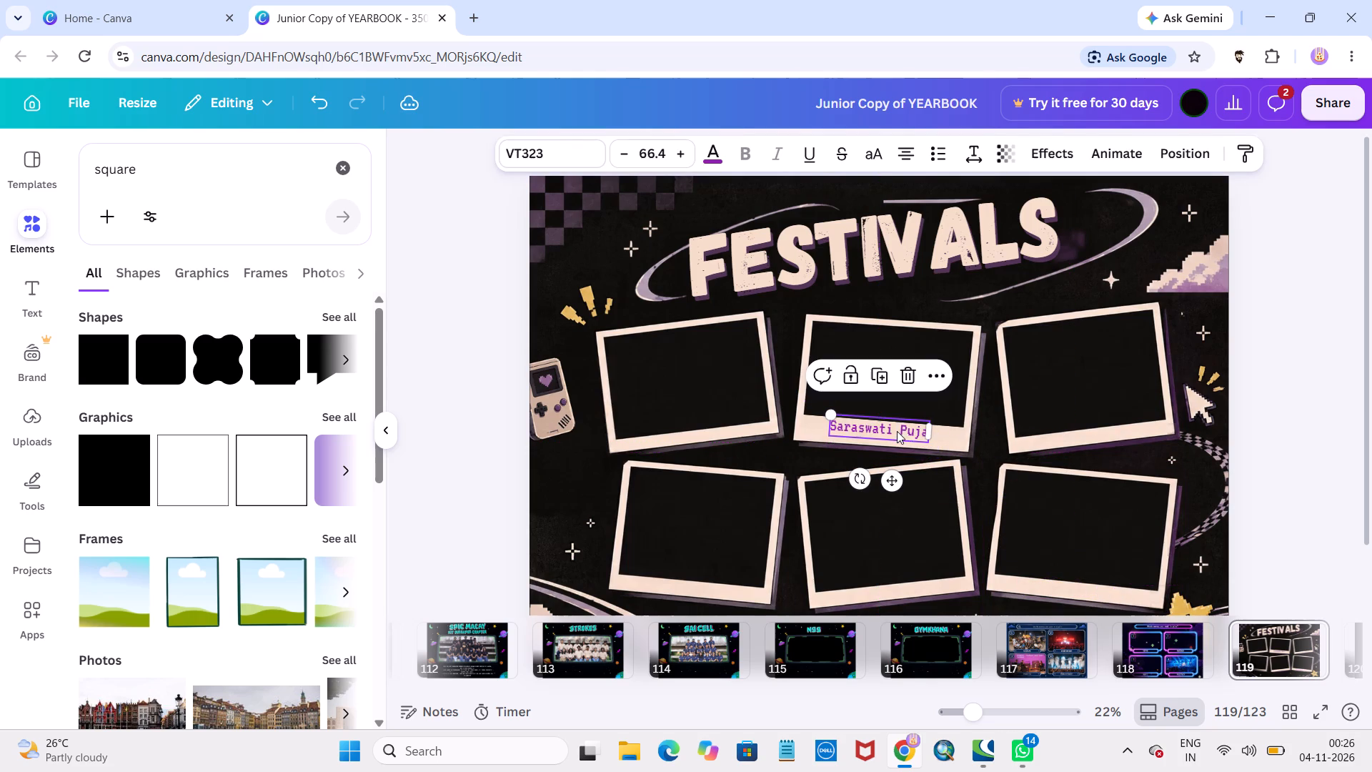
Select the five photo frames other than the upper middle one together: upper left, upper right, and all three in the lower row.
{"action": "left_click", "coordinate": [676, 403]}
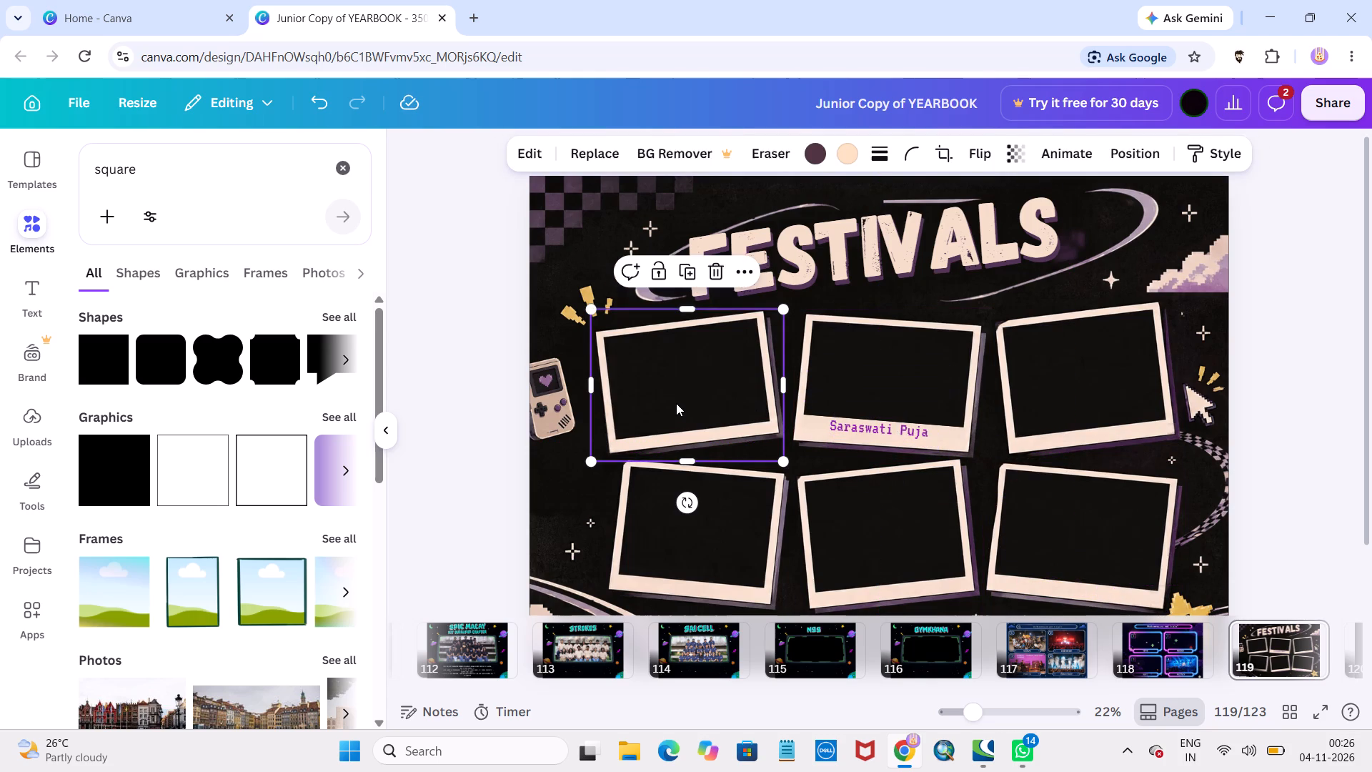
{"action": "left_click", "coordinate": [1083, 393], "text": "shift"}
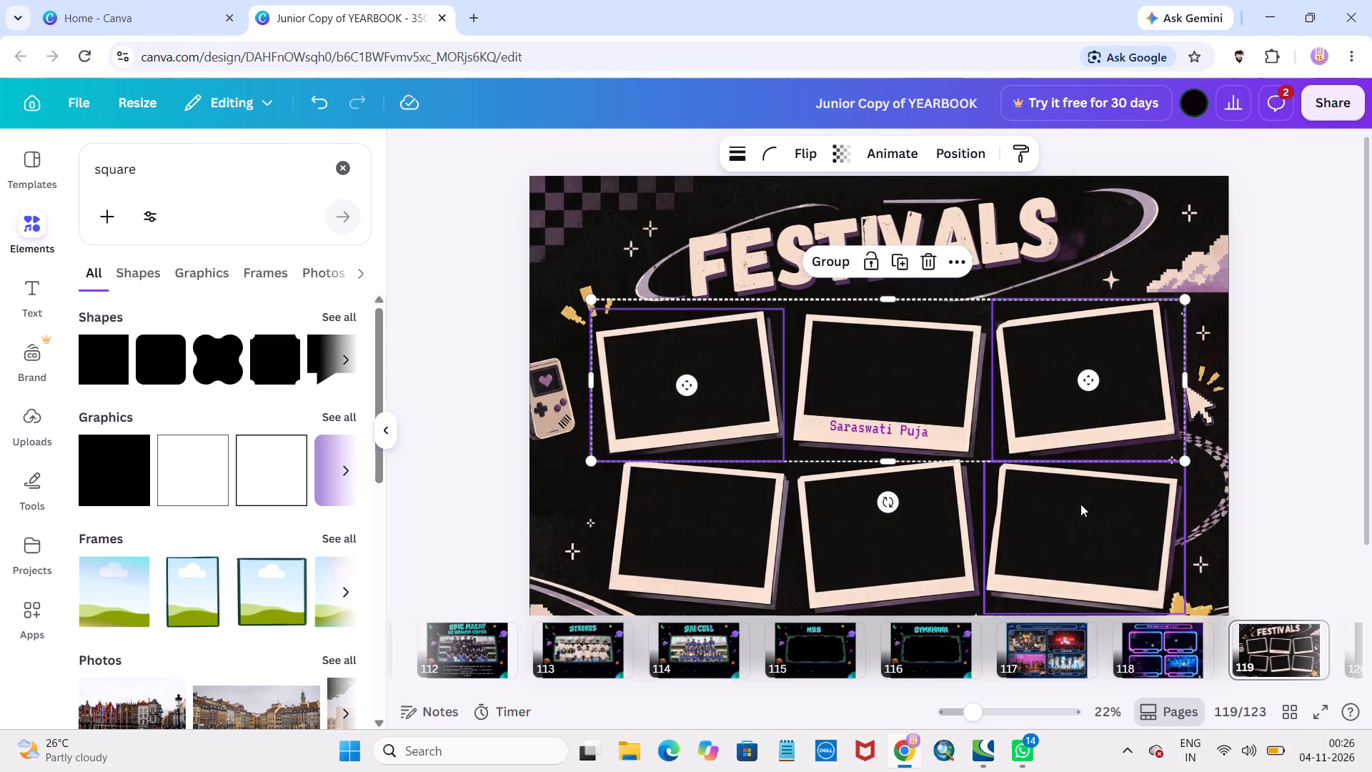
{"action": "left_click", "coordinate": [1080, 504], "text": "shift"}
{"action": "left_click", "coordinate": [930, 523], "text": "shift"}
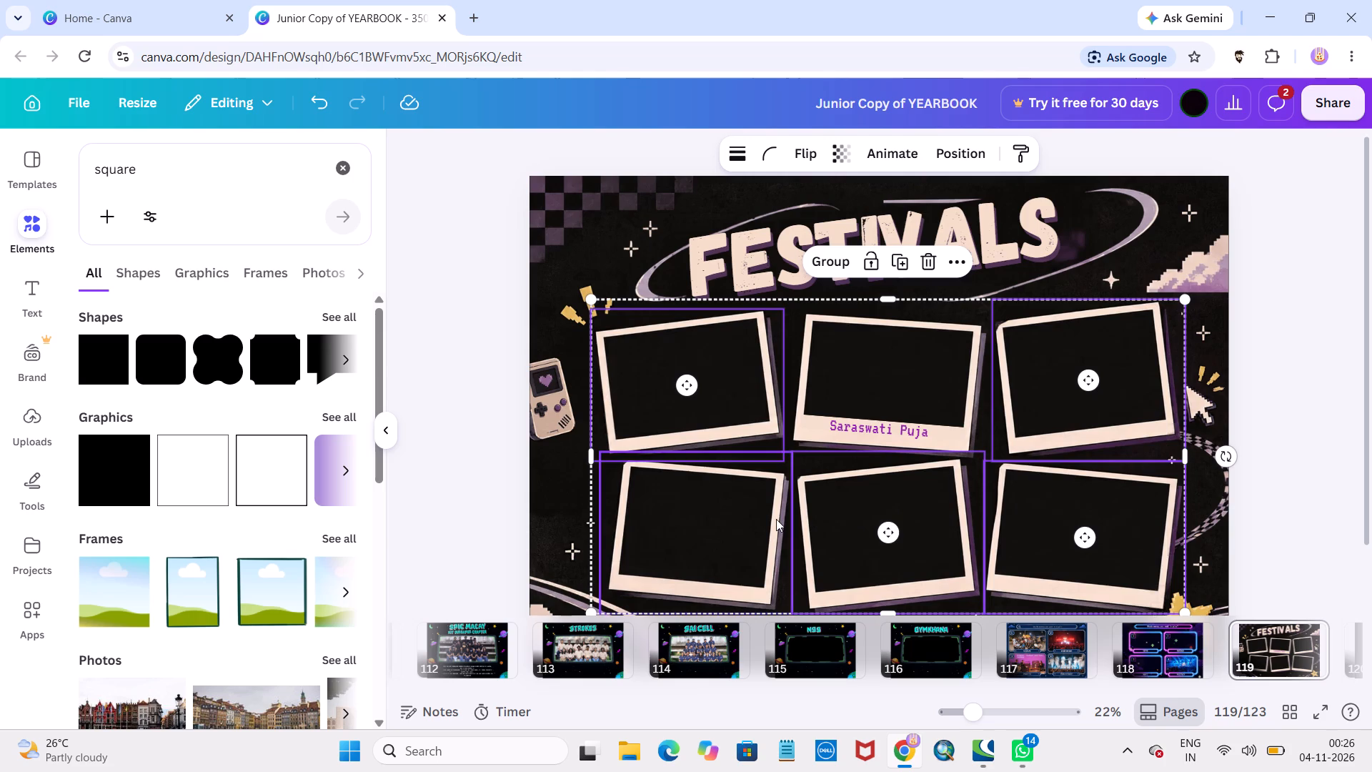
{"action": "left_click", "coordinate": [776, 519], "text": "shift"}
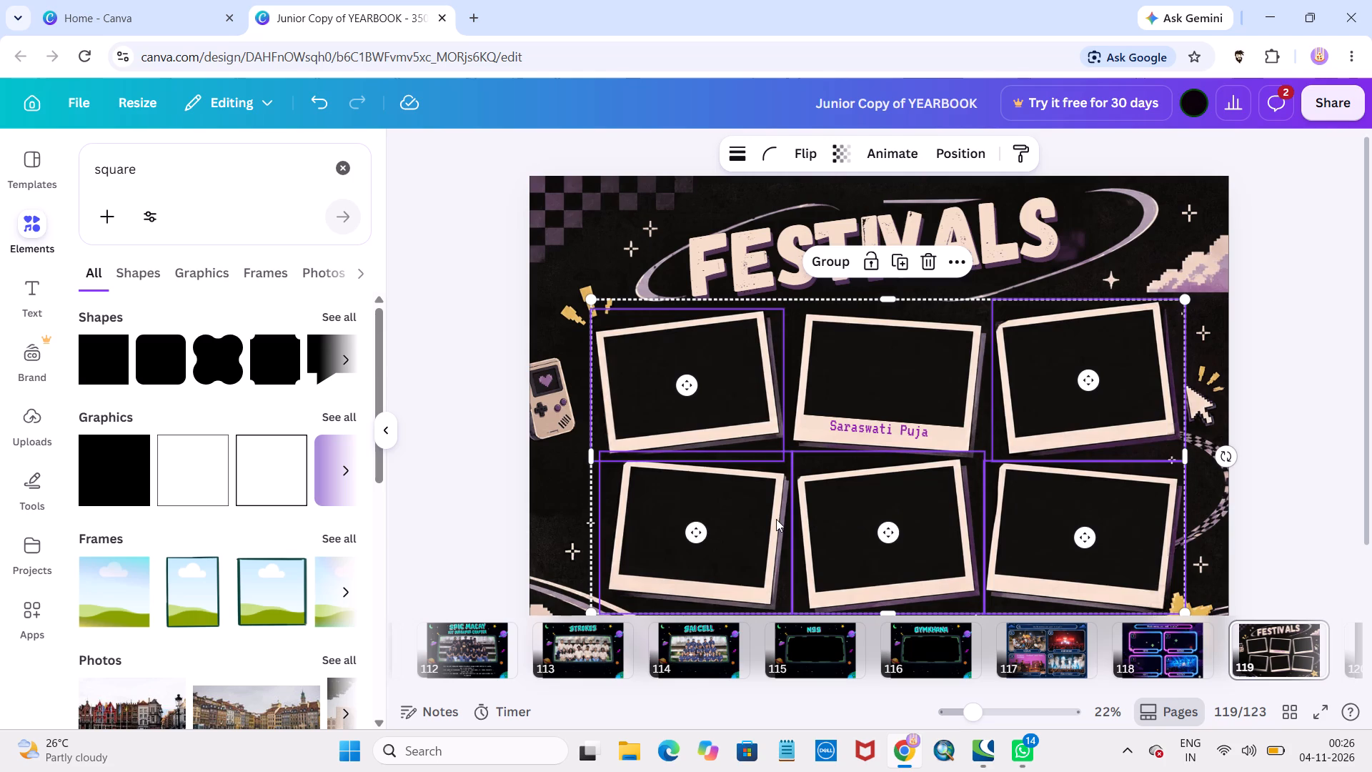
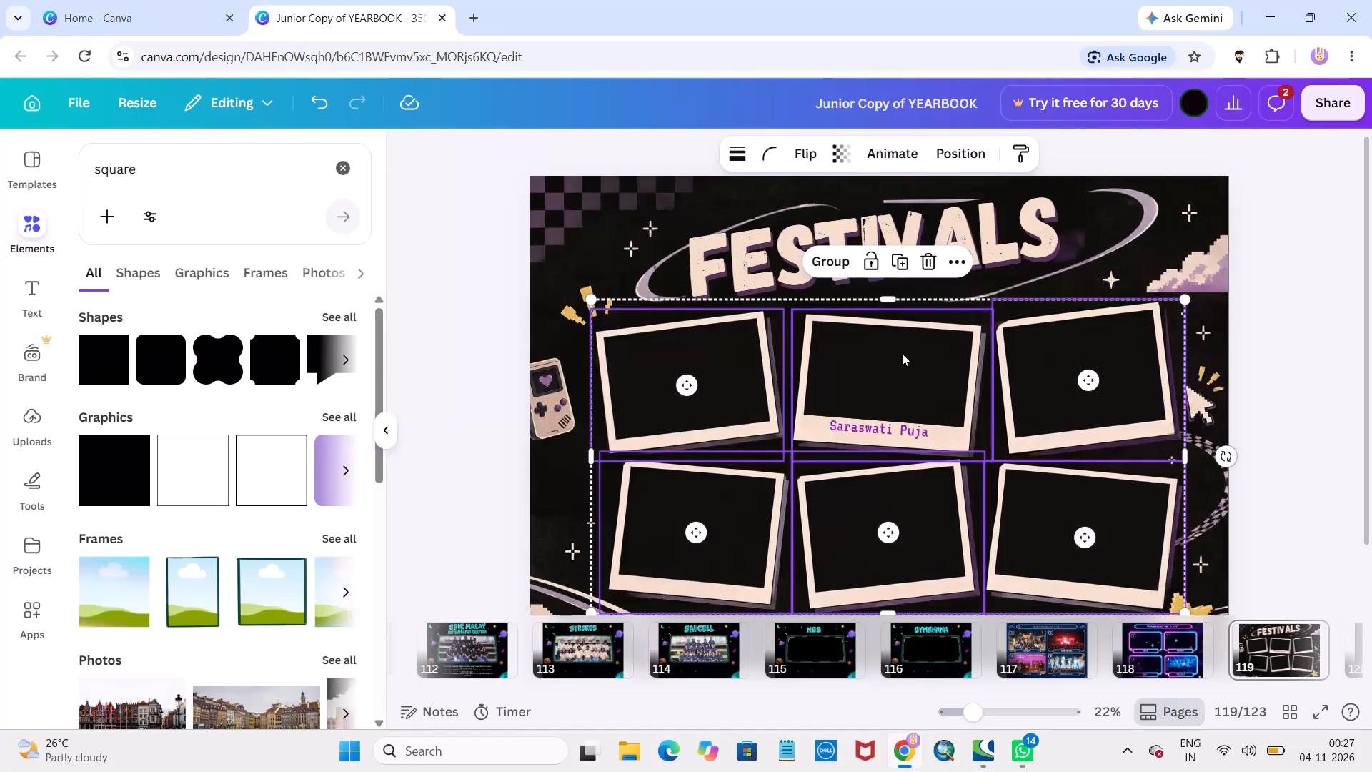
Group the five selected photo frames and paste a copy of the group onto black page 120.
{"action": "left_click", "coordinate": [836, 269]}
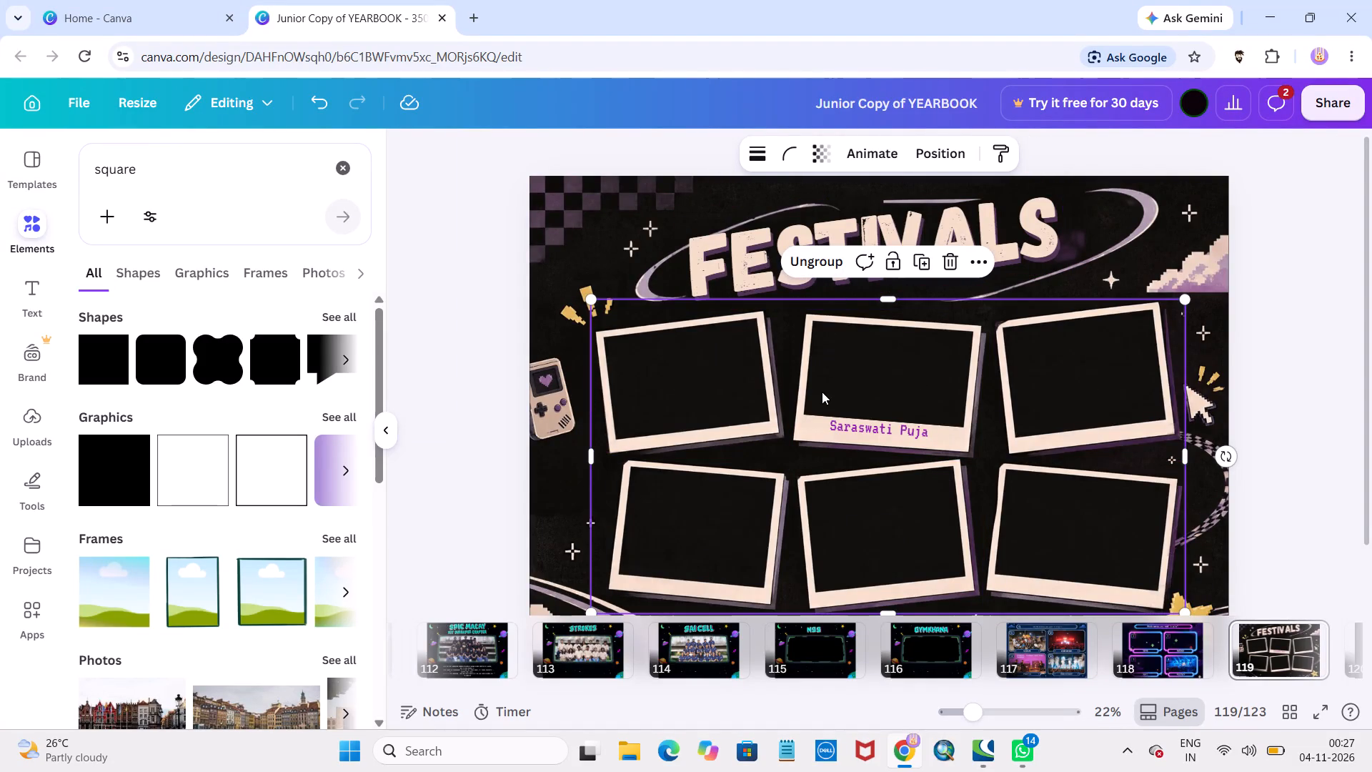
{"action": "key", "text": "ctrl+c"}
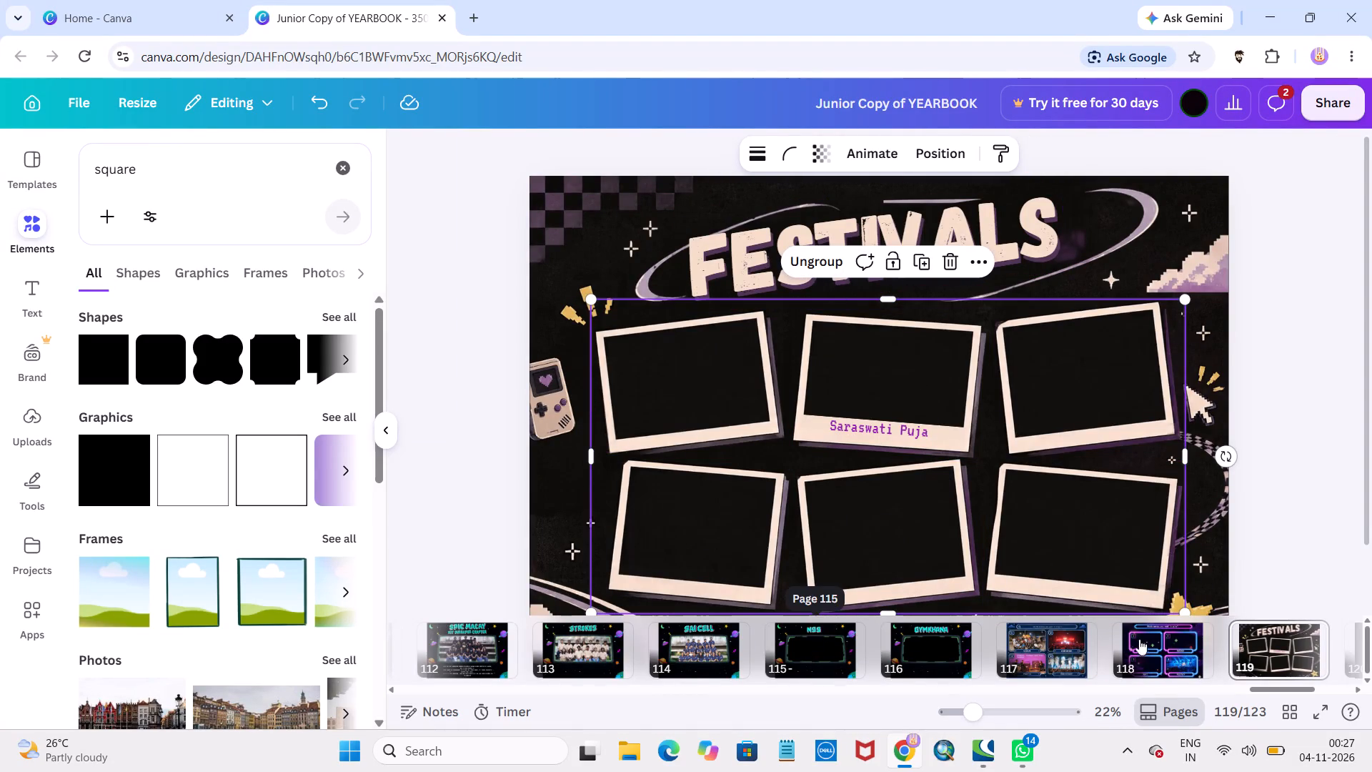
{"action": "scroll", "coordinate": [1147, 640], "scroll_direction": "left", "scroll_amount": 3}
{"action": "left_click", "coordinate": [1024, 658]}
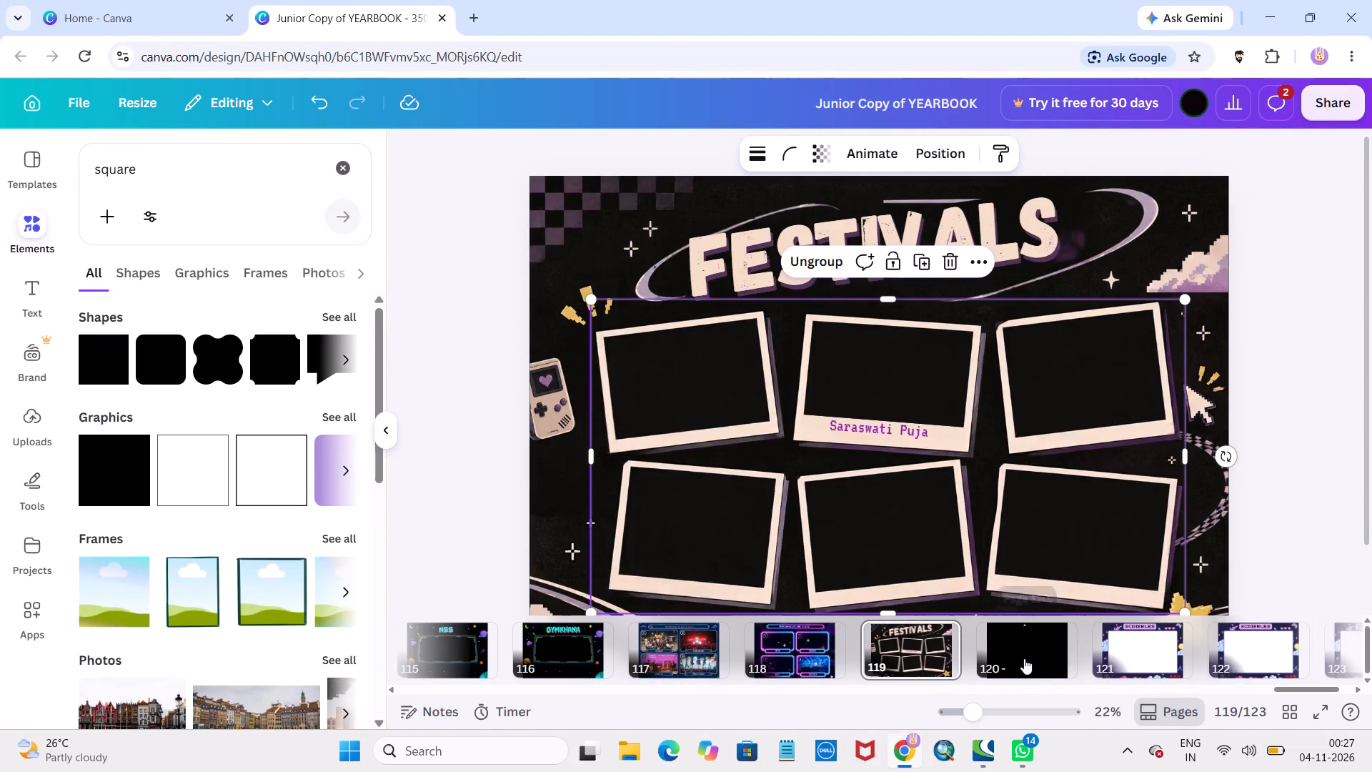
{"action": "key", "text": "ctrl+v"}
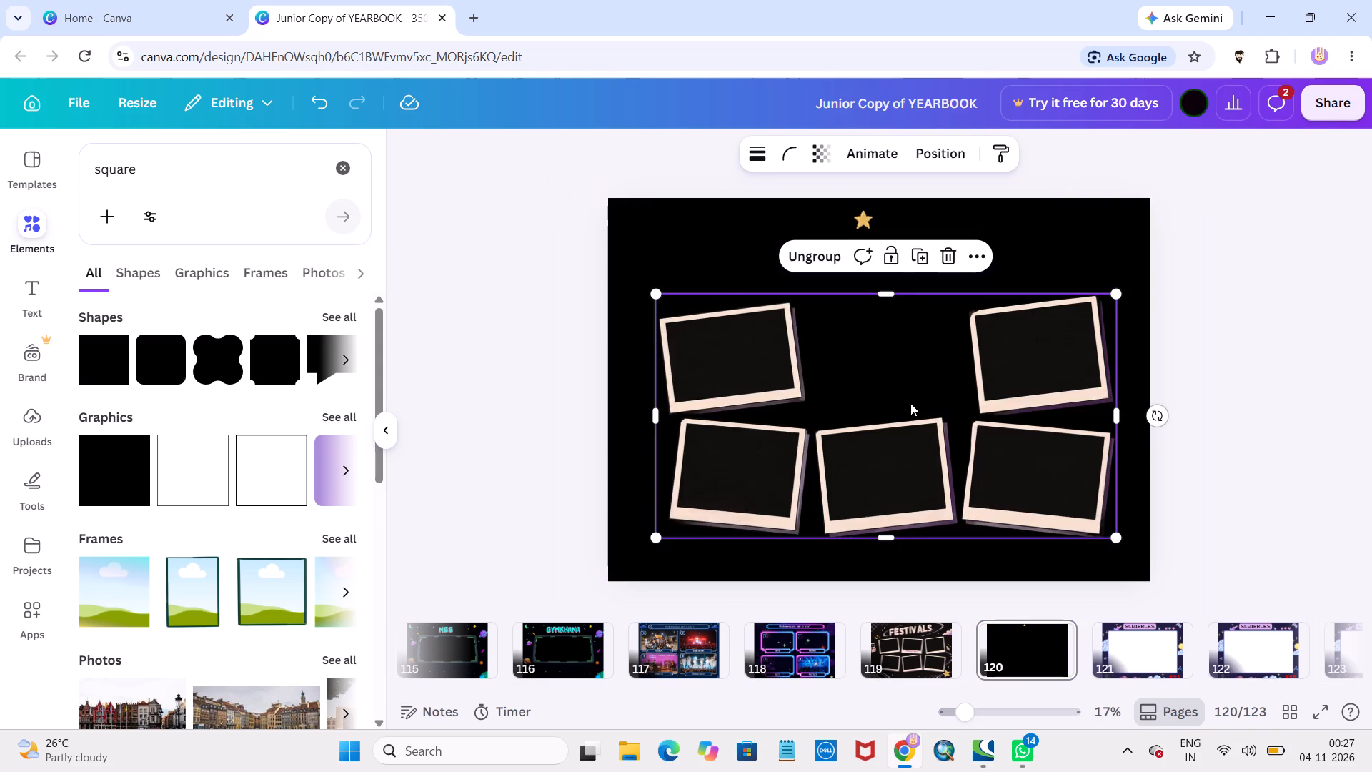
On page 119, enlarge the Saraswati Puja caption to font size 91 and recentre it on the upper middle frame's lower border.
{"action": "left_click", "coordinate": [891, 656]}
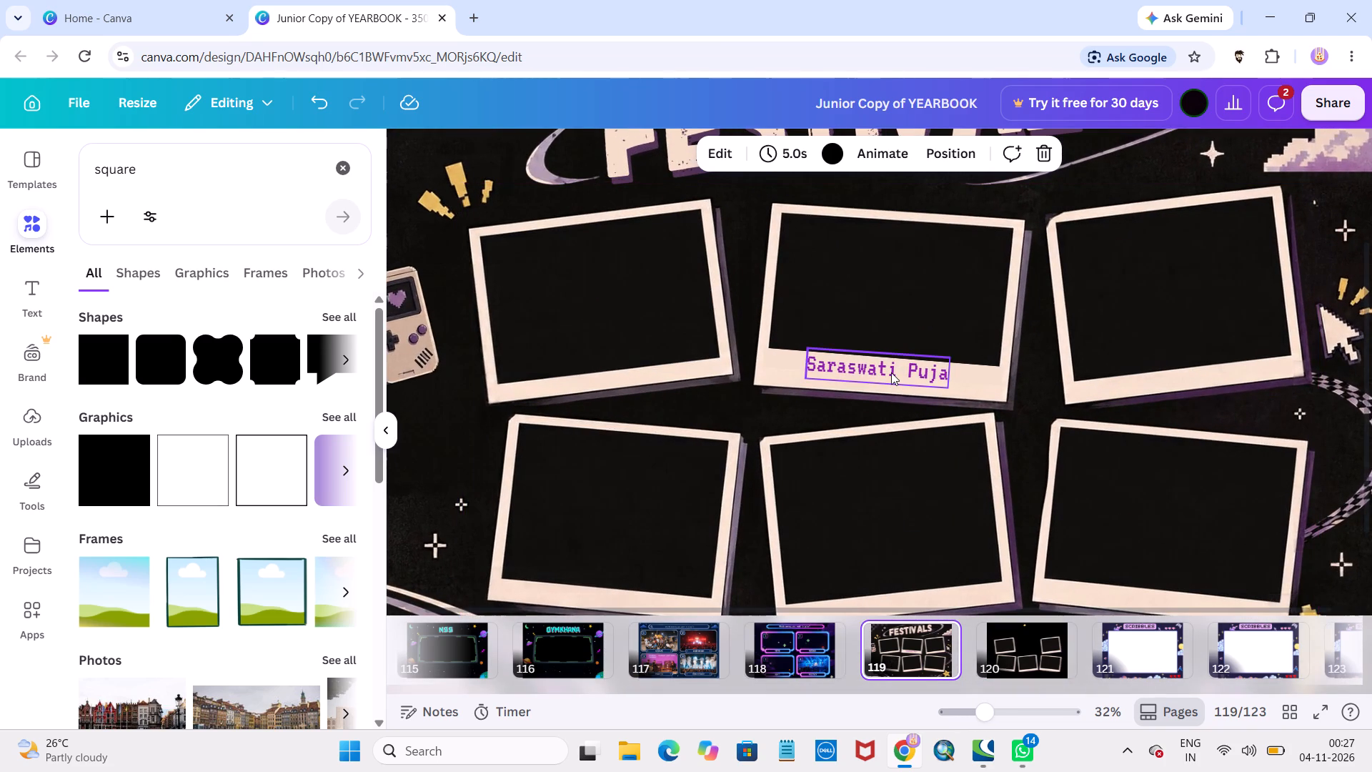
{"action": "left_click", "coordinate": [891, 372]}
{"action": "left_click", "coordinate": [648, 301]}
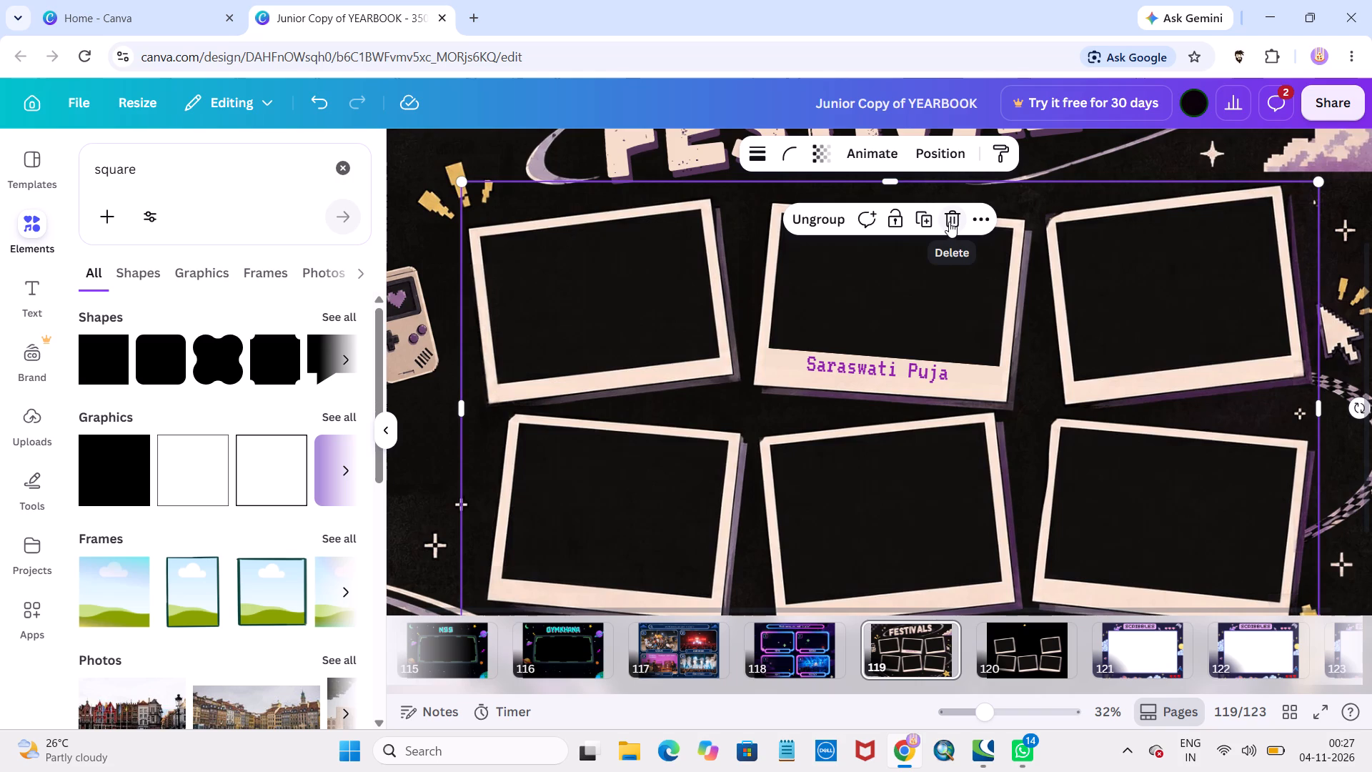
{"action": "left_click", "coordinate": [885, 369]}
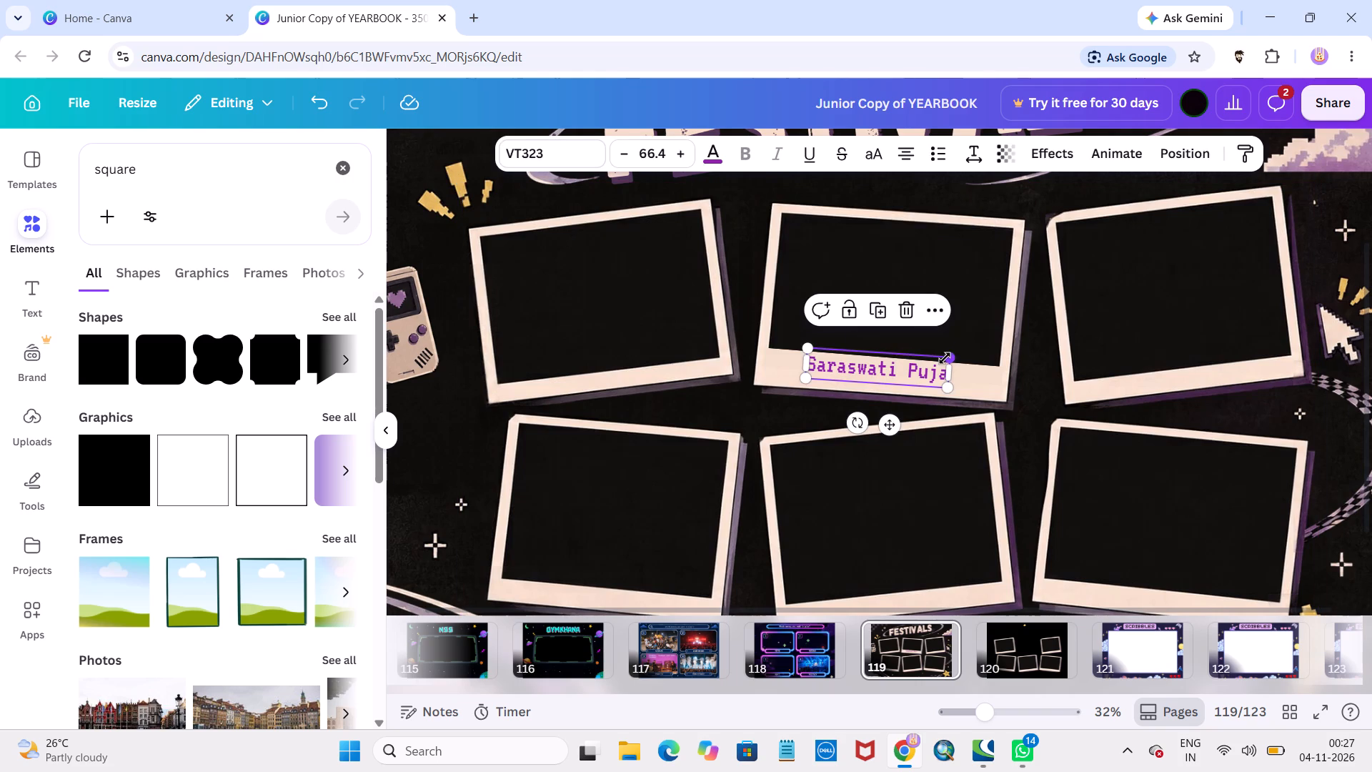
{"action": "left_click_drag", "start_coordinate": [945, 358], "coordinate": [998, 349]}
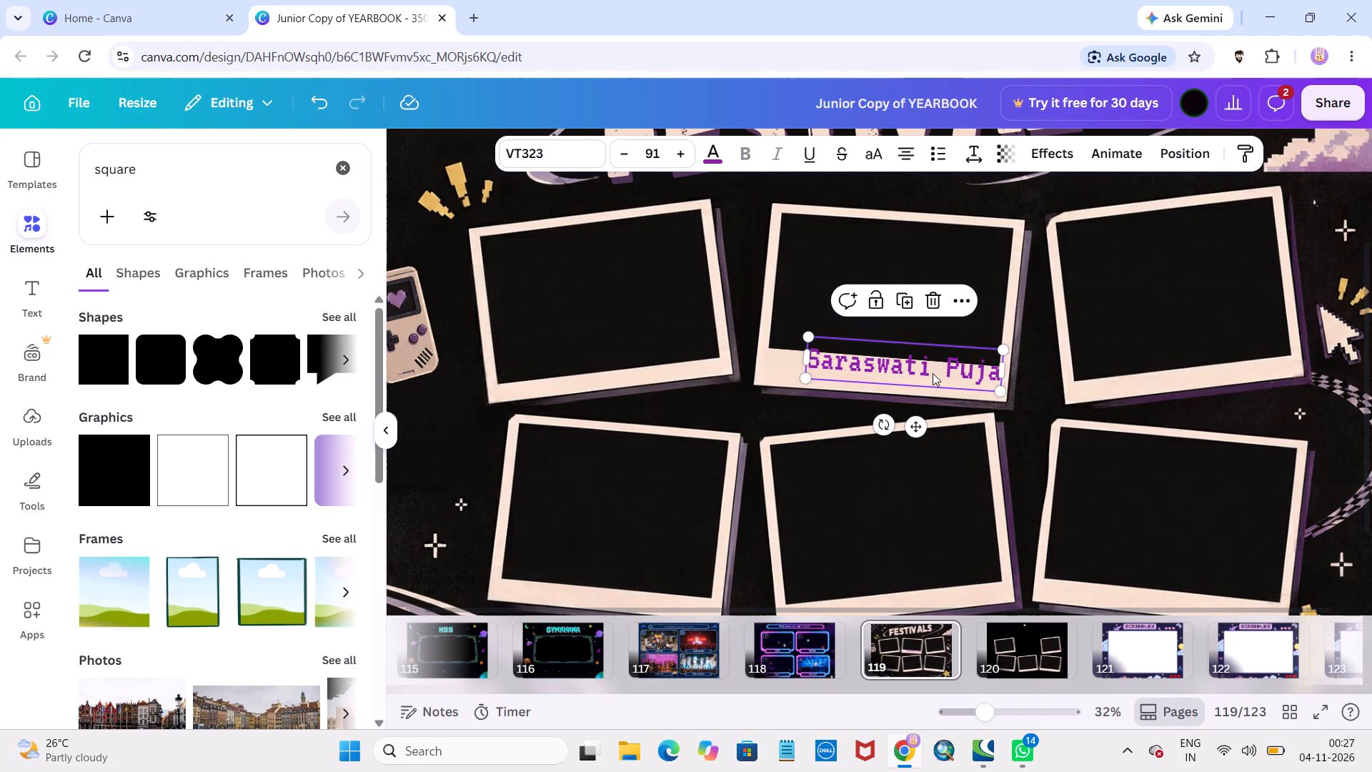
{"action": "left_click_drag", "start_coordinate": [933, 373], "coordinate": [909, 380]}
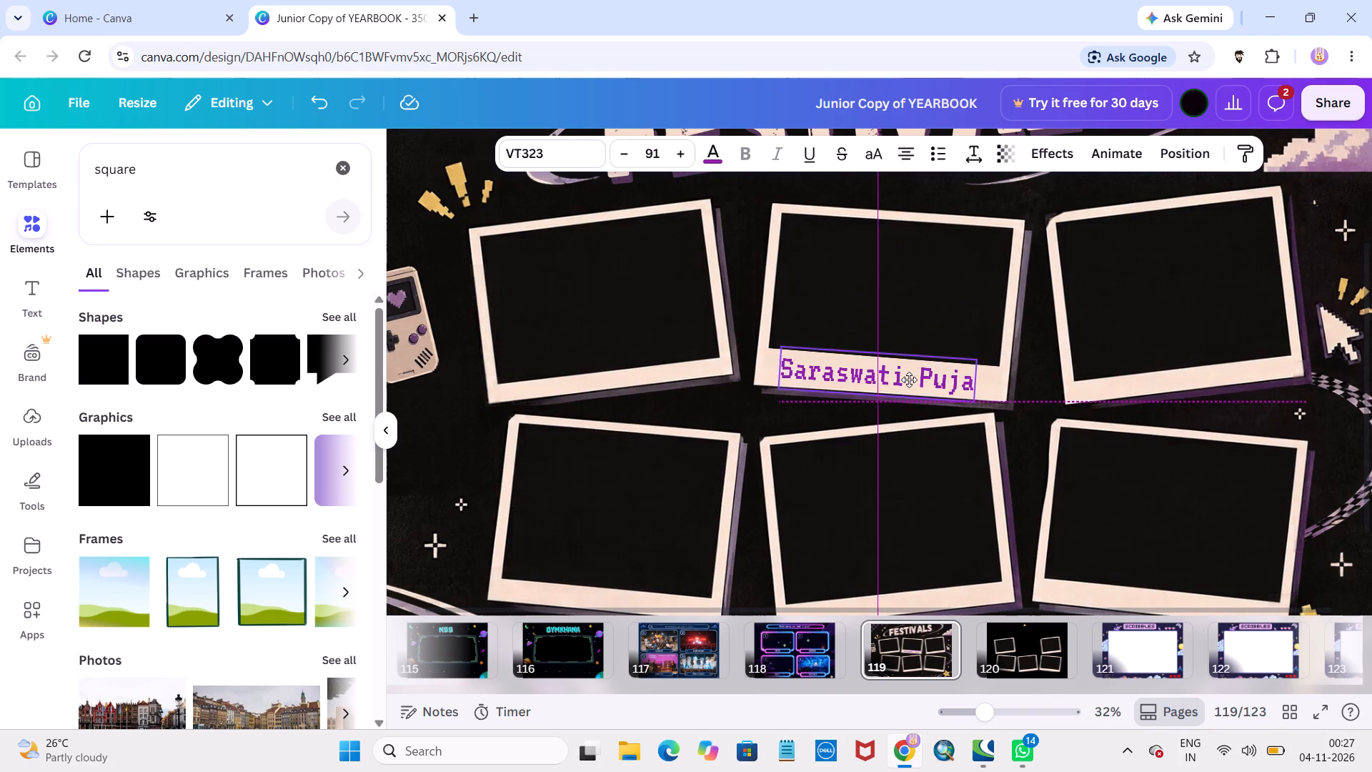
{"action": "left_click_drag", "start_coordinate": [909, 380], "coordinate": [908, 380]}
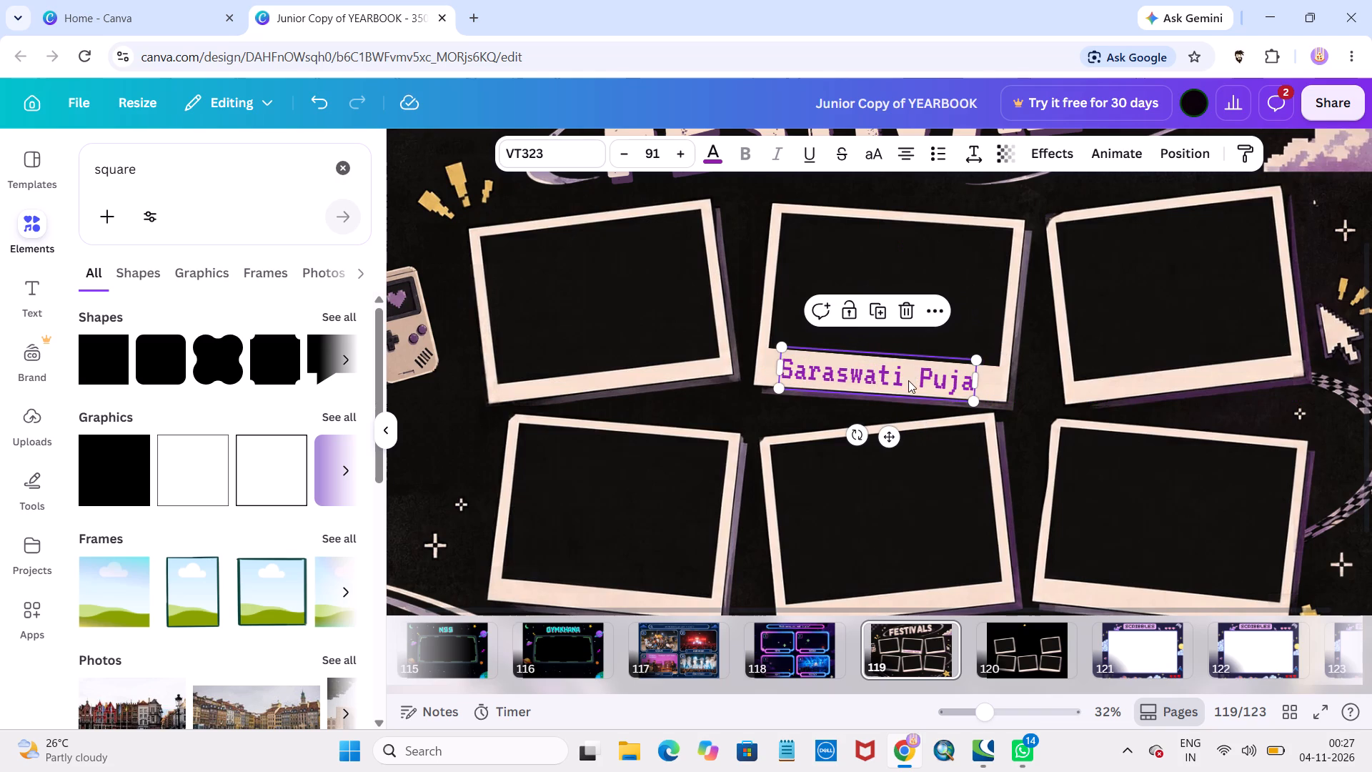
Nudge the Saraswati Puja caption slightly up and to the right within the upper middle frame's lower border.
{"action": "key", "text": "Up"}
{"action": "key", "text": "Up"}
{"action": "key", "text": "Up"}
{"action": "key", "text": "Up"}
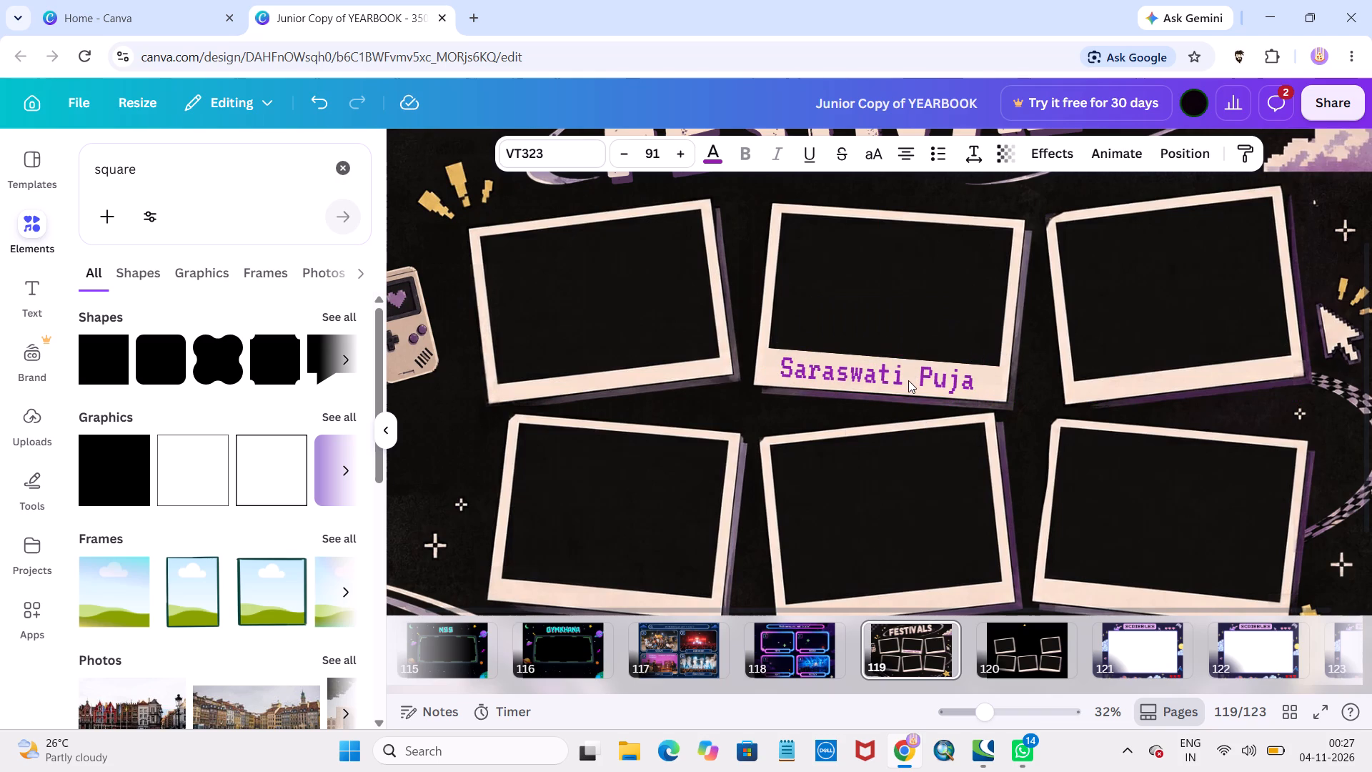
{"action": "left_click", "coordinate": [1063, 370]}
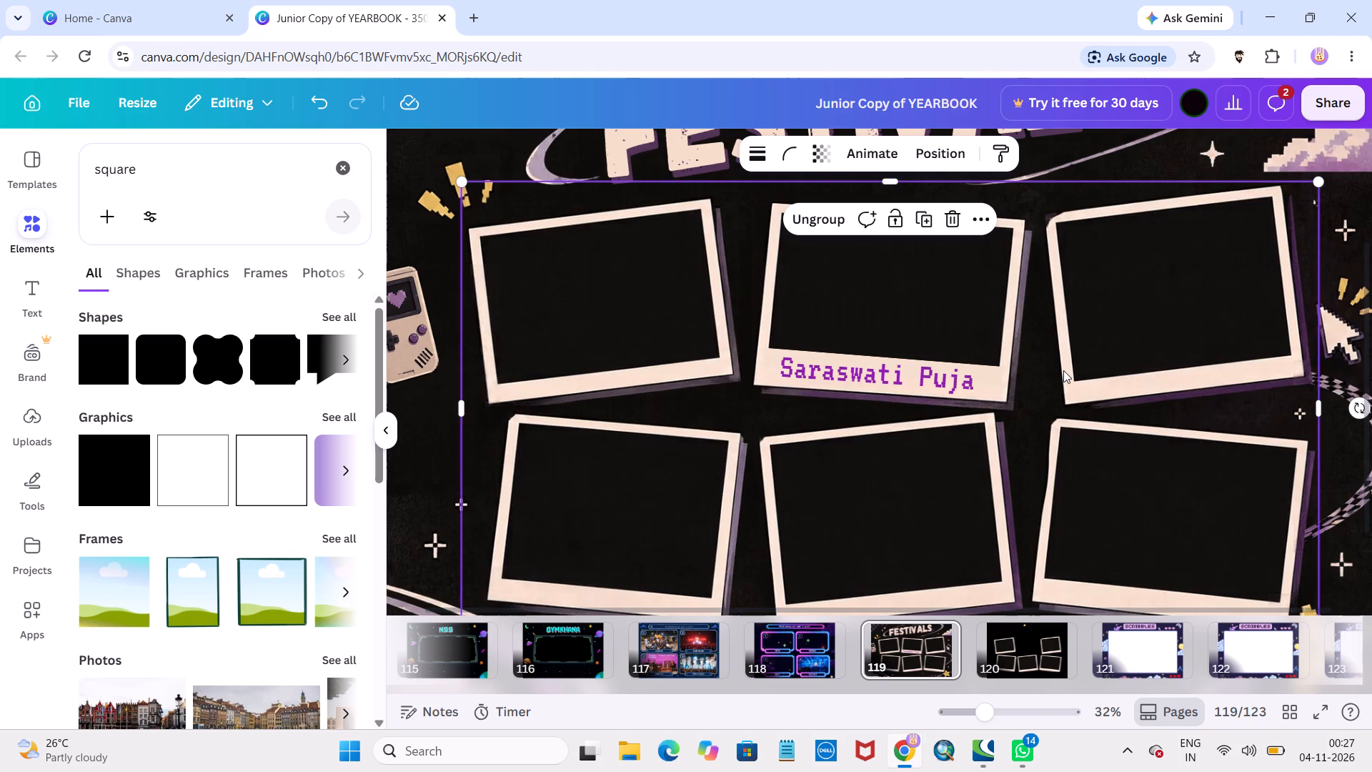
{"action": "scroll", "coordinate": [1063, 370], "scroll_direction": "down", "scroll_amount": 1}
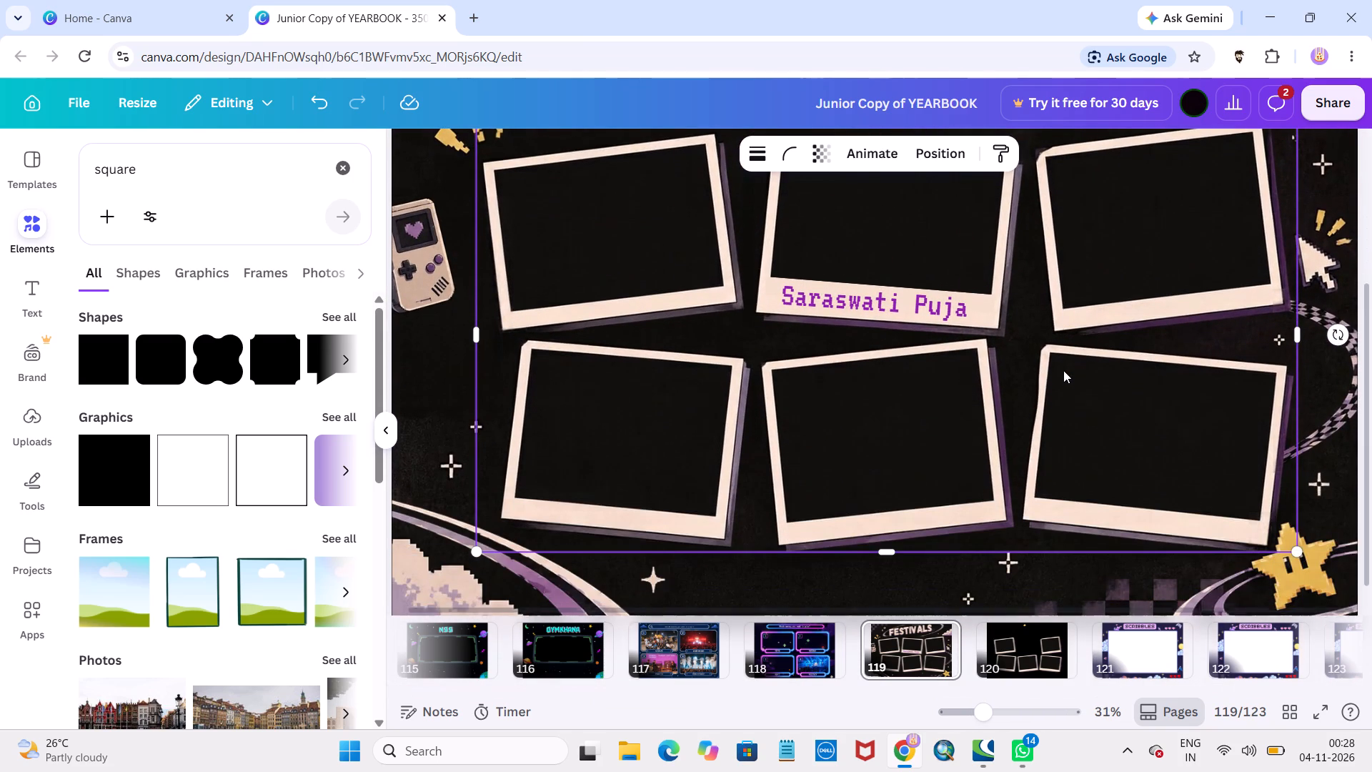
{"action": "scroll", "coordinate": [1063, 370], "scroll_direction": "down", "scroll_amount": 1}
{"action": "left_click", "coordinate": [860, 298]}
{"action": "key", "text": "Right"}
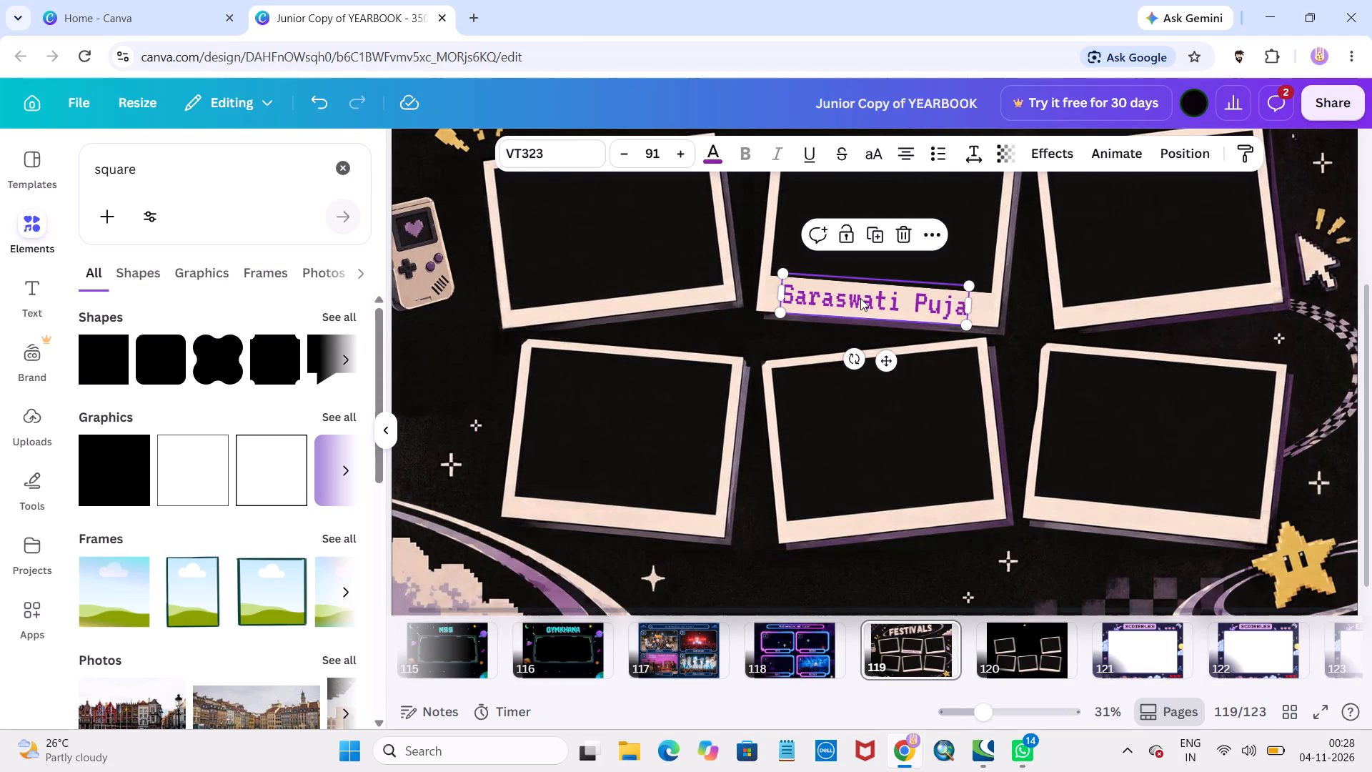
{"action": "key", "text": "Right"}
{"action": "key", "text": "Right"}
{"action": "key", "text": "Right"}
{"action": "key", "text": "Right"}
{"action": "key", "text": "Right"}
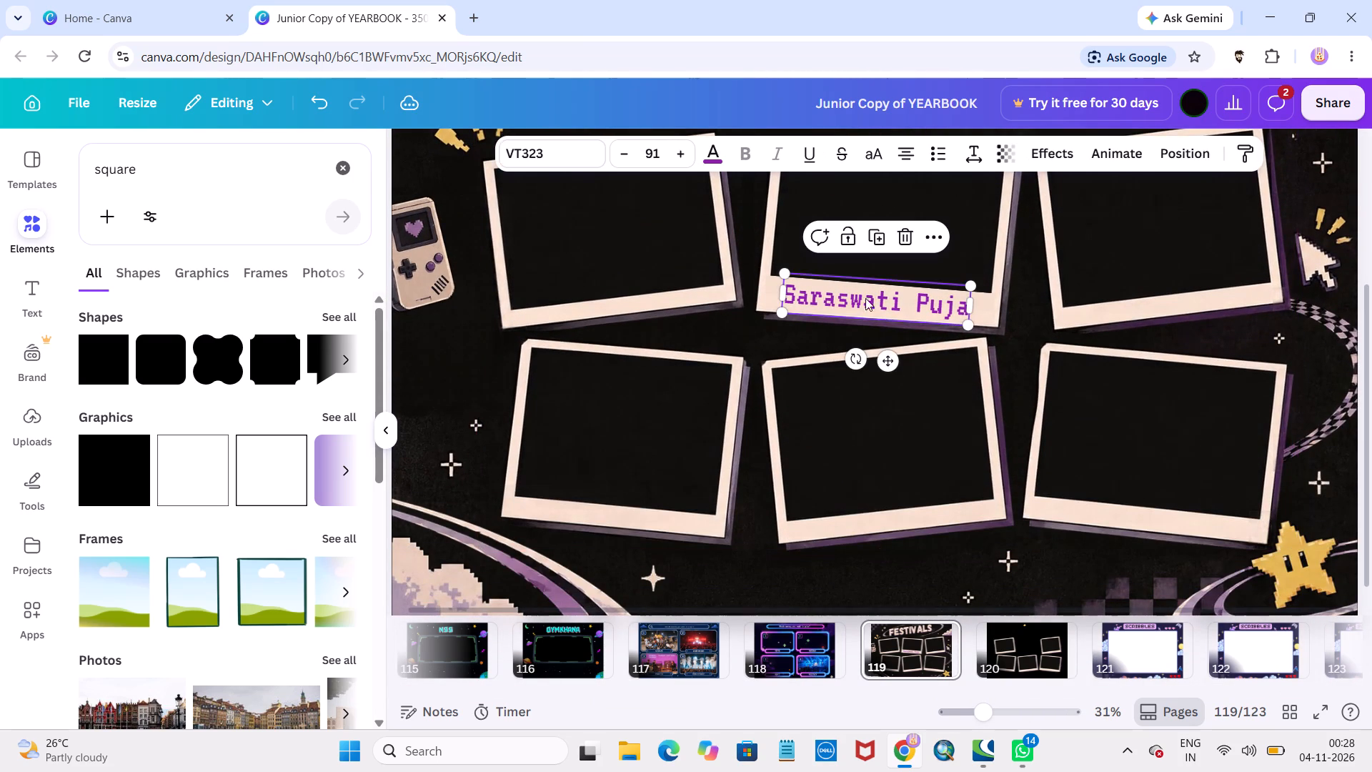
{"action": "left_click", "coordinate": [850, 366]}
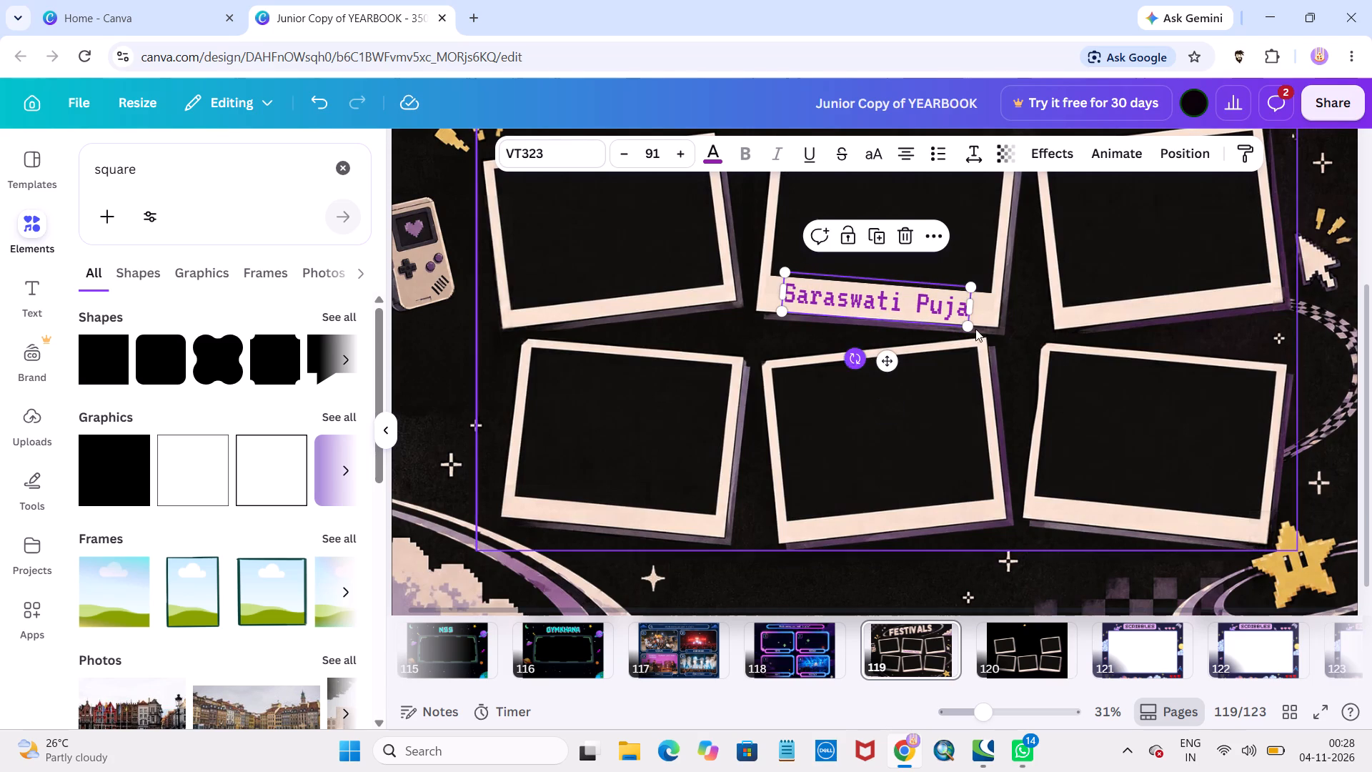
Select the Saraswati Puja caption together with the group of five photo frames.
{"action": "left_click", "coordinate": [1043, 335]}
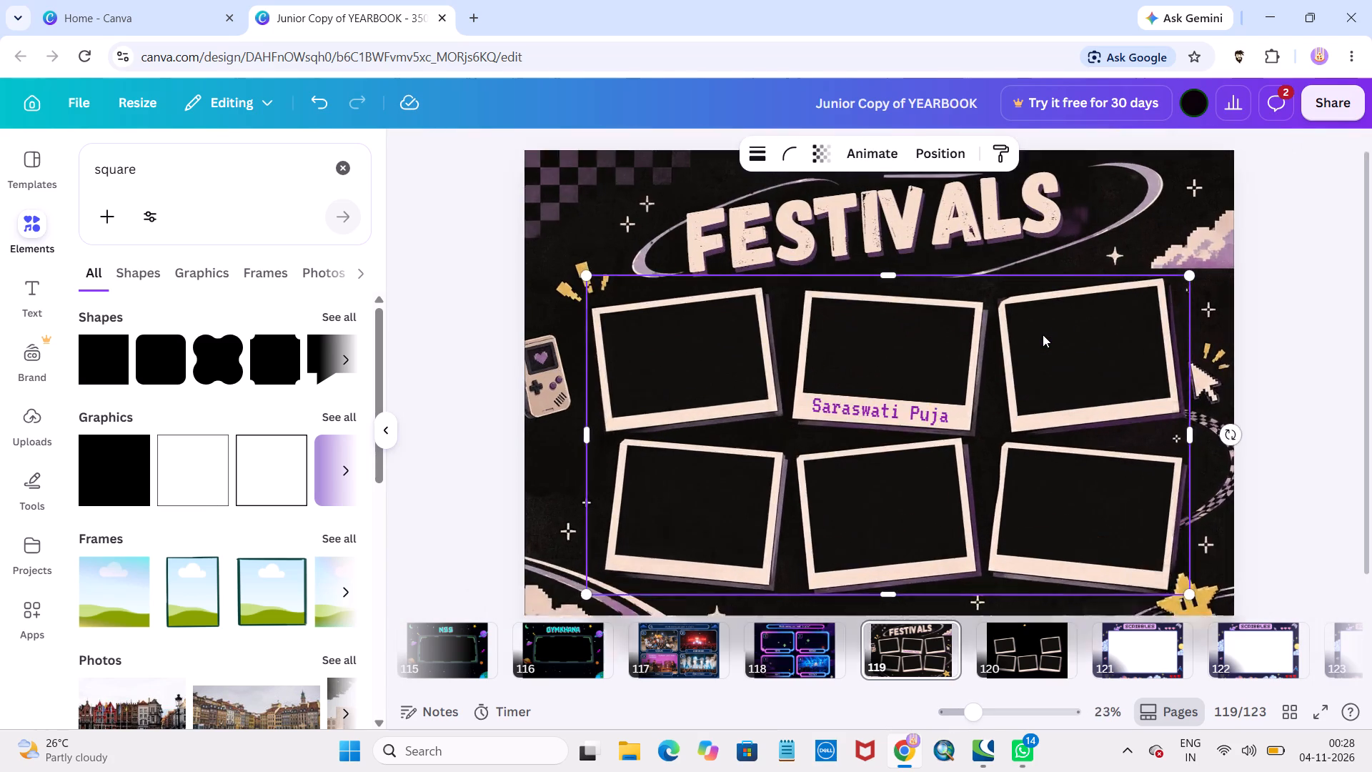
{"action": "scroll", "coordinate": [1043, 335], "scroll_direction": "down", "scroll_amount": 1}
{"action": "left_click", "coordinate": [908, 257]}
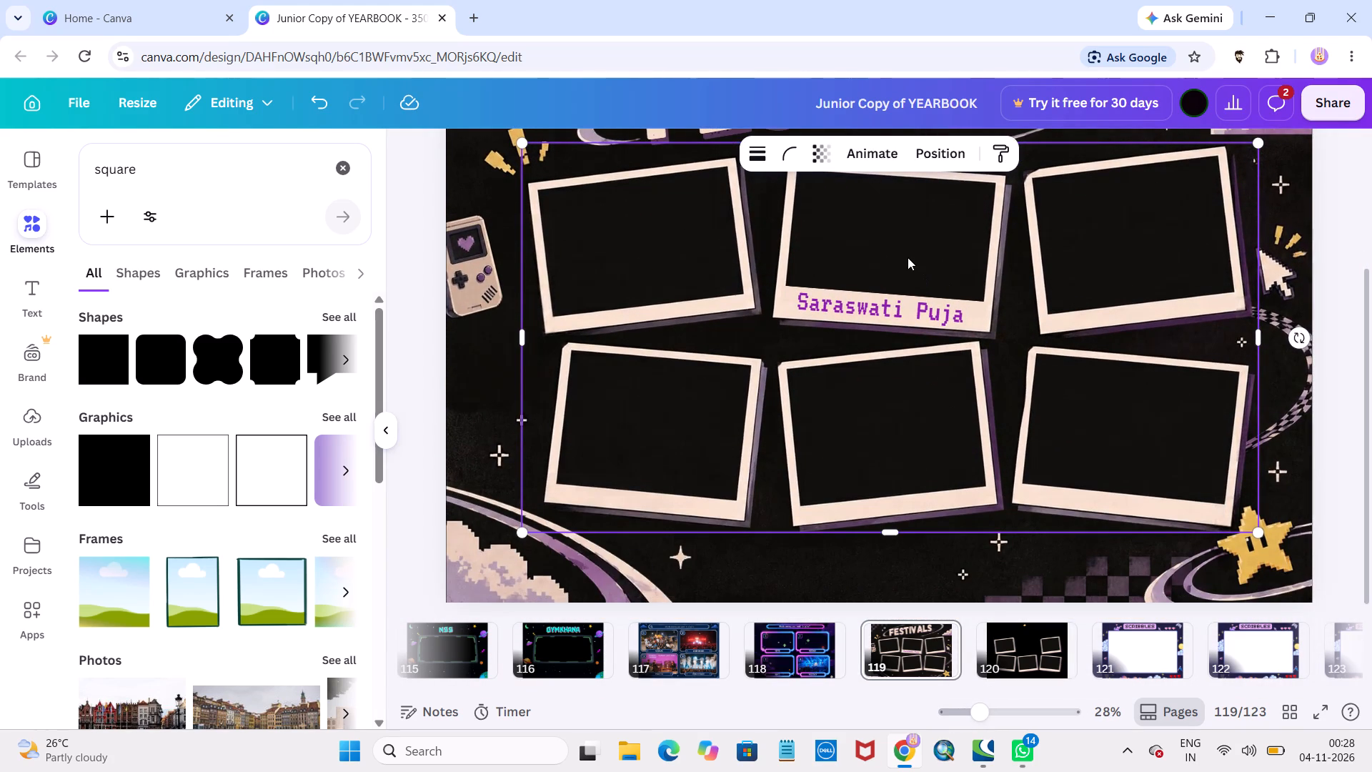
{"action": "left_click", "coordinate": [956, 272]}
{"action": "double_click", "coordinate": [956, 272]}
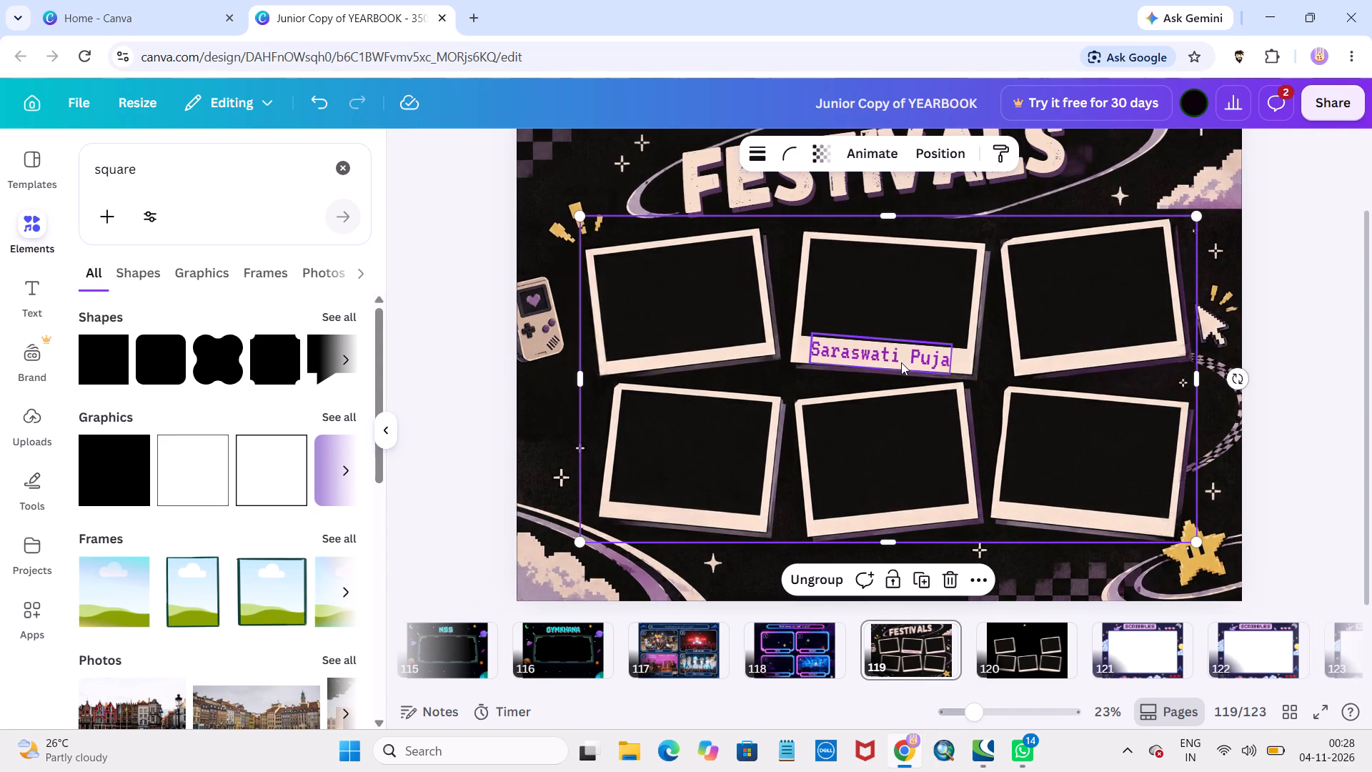
{"action": "left_click", "coordinate": [901, 362]}
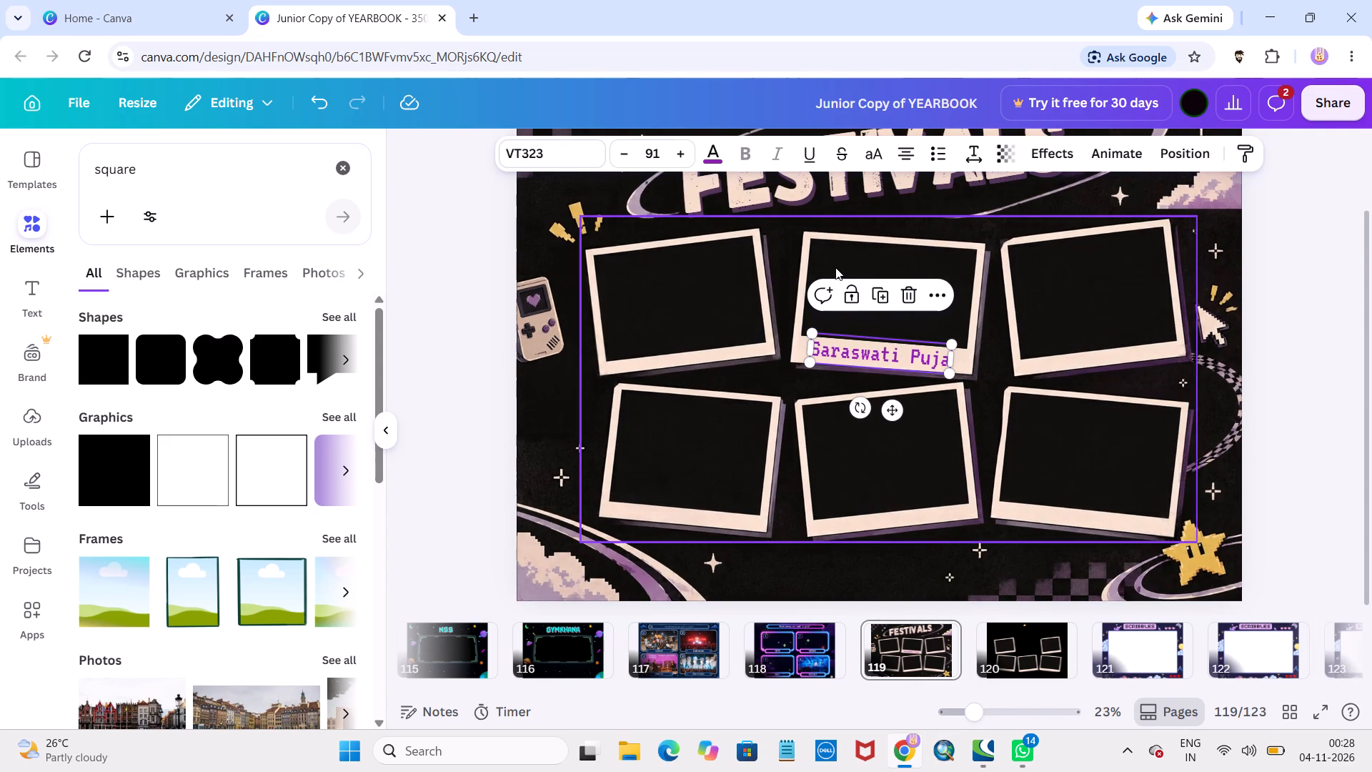
{"action": "left_click", "coordinate": [983, 264], "text": "shift"}
{"action": "left_click", "coordinate": [1055, 292]}
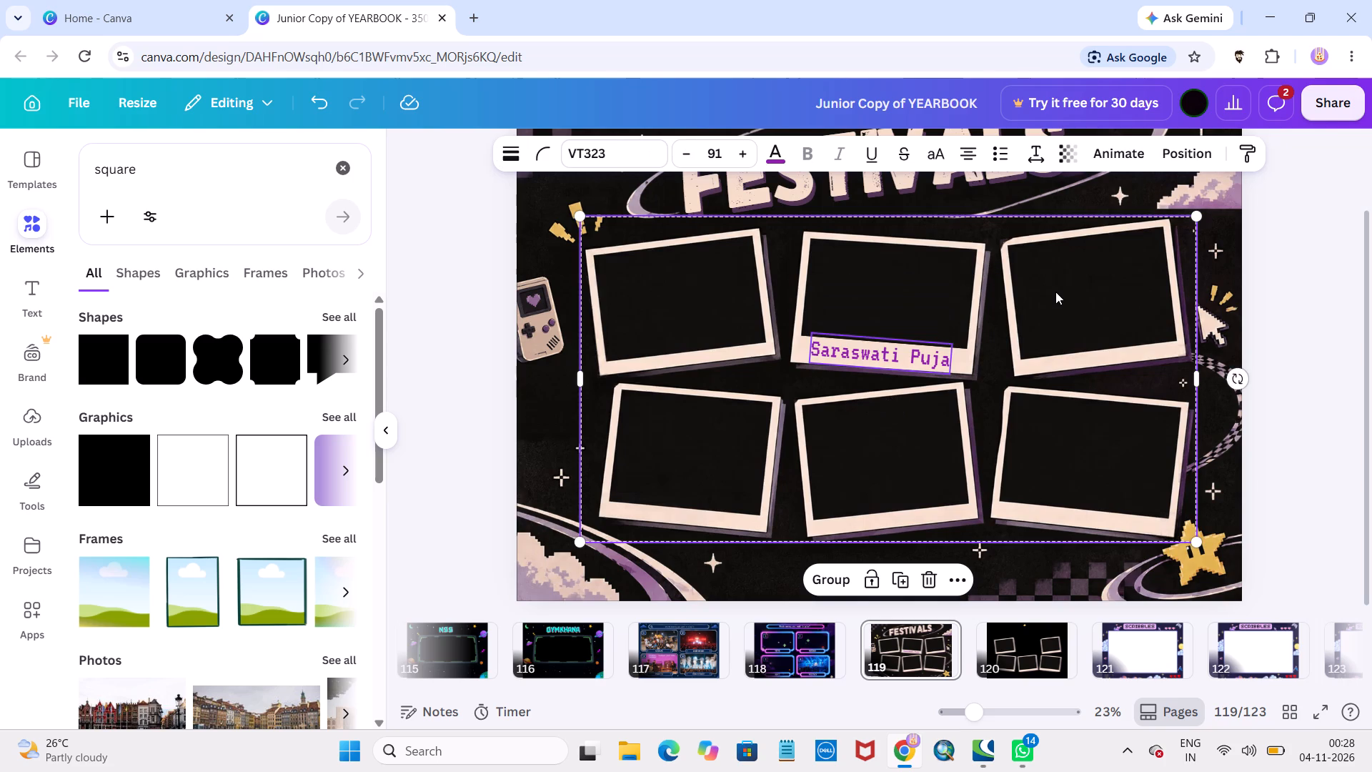
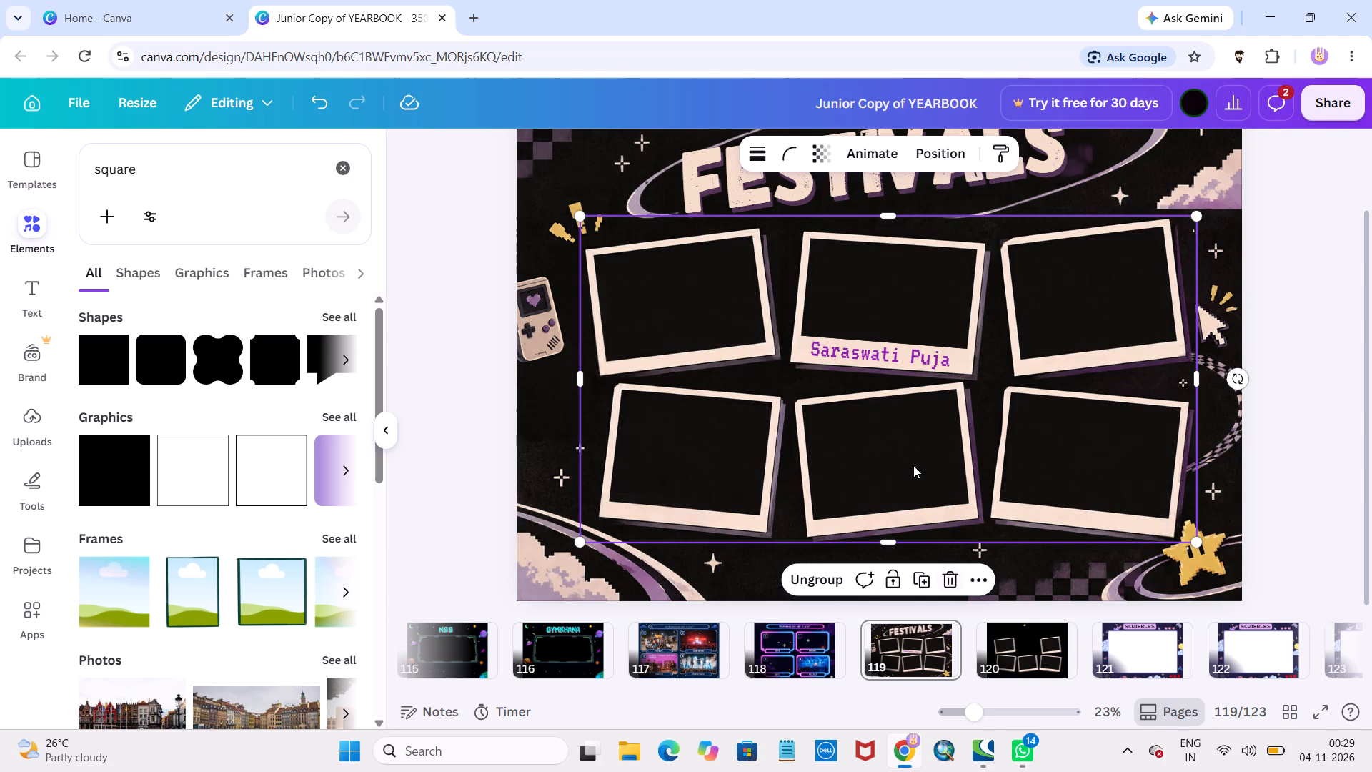
Ungroup the group of photo frames on page 119 and clear the selection.
{"action": "left_click", "coordinate": [793, 585]}
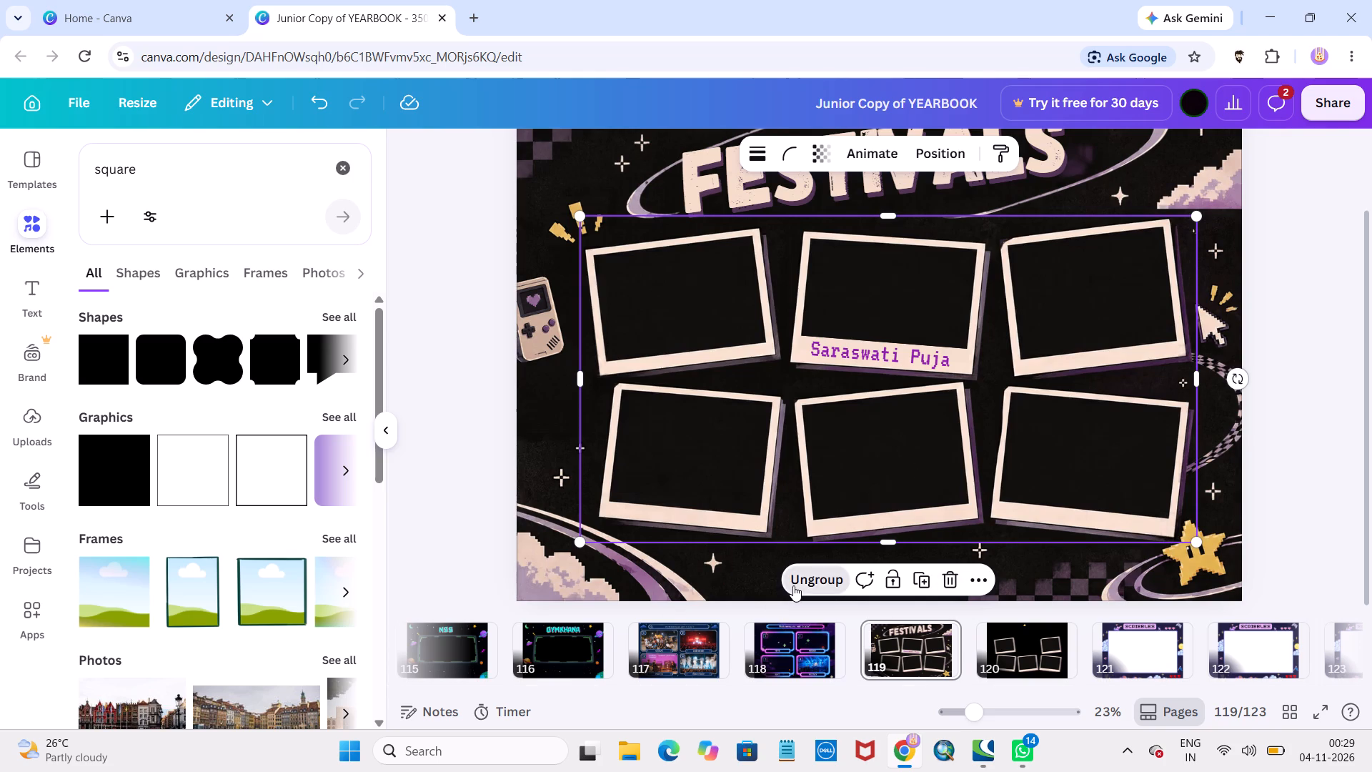
{"action": "left_click", "coordinate": [1330, 295]}
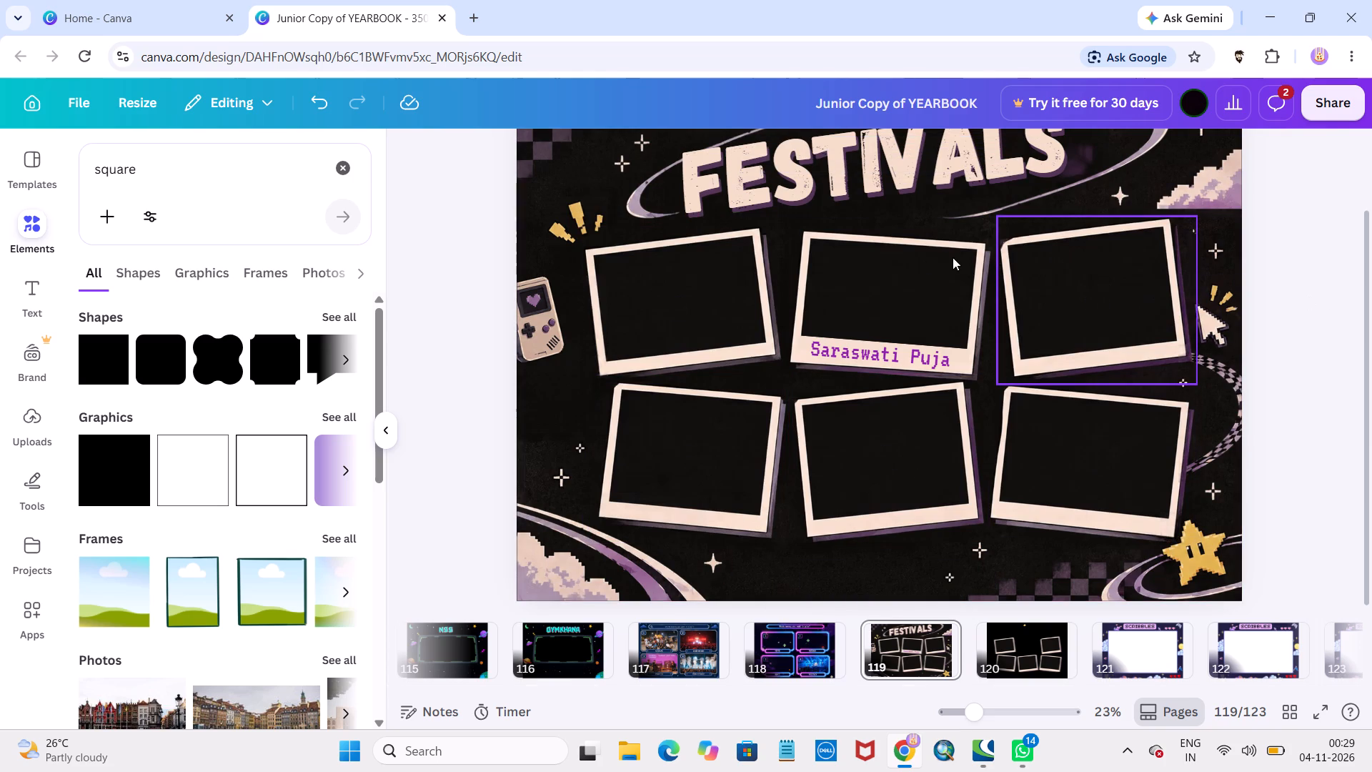
Select the upper middle photo frame together with its Saraswati Puja caption.
{"action": "left_click", "coordinate": [919, 261]}
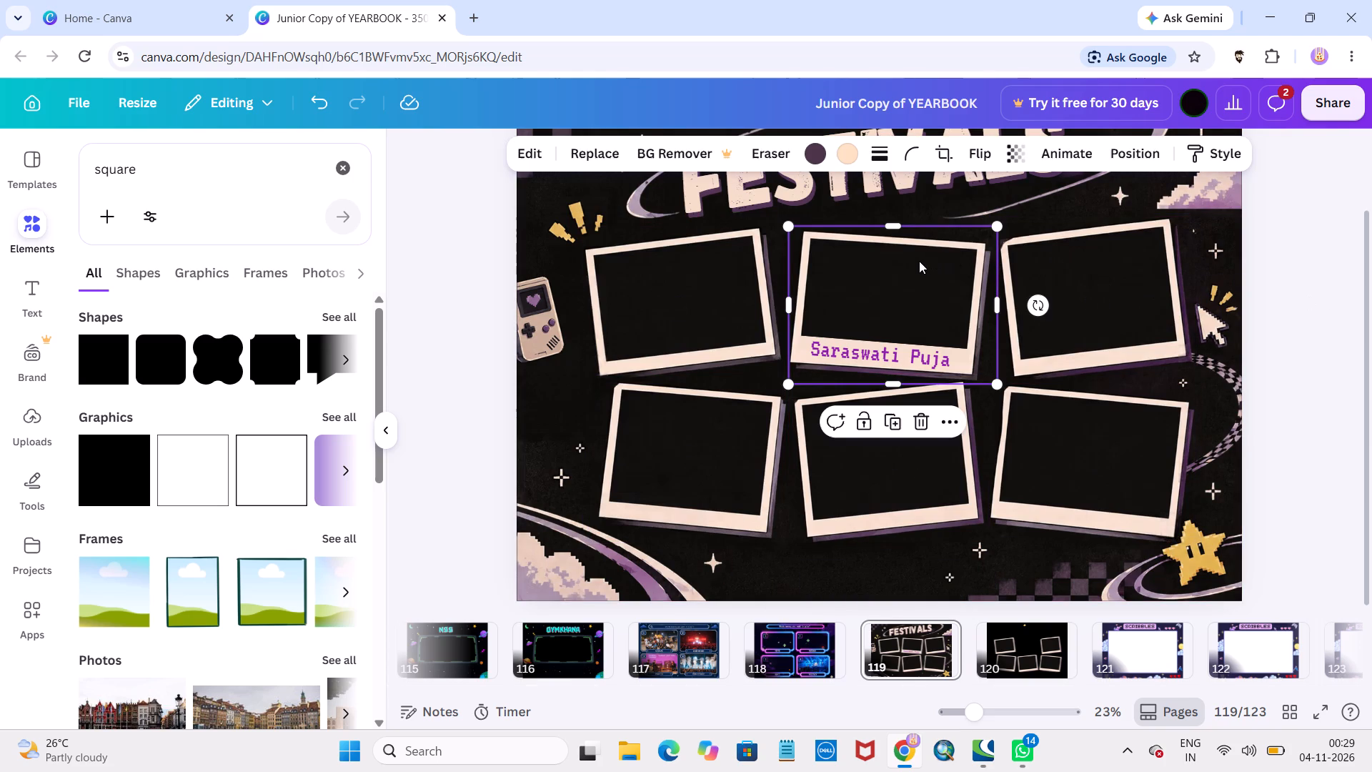
{"action": "left_click", "coordinate": [850, 348], "text": "shift"}
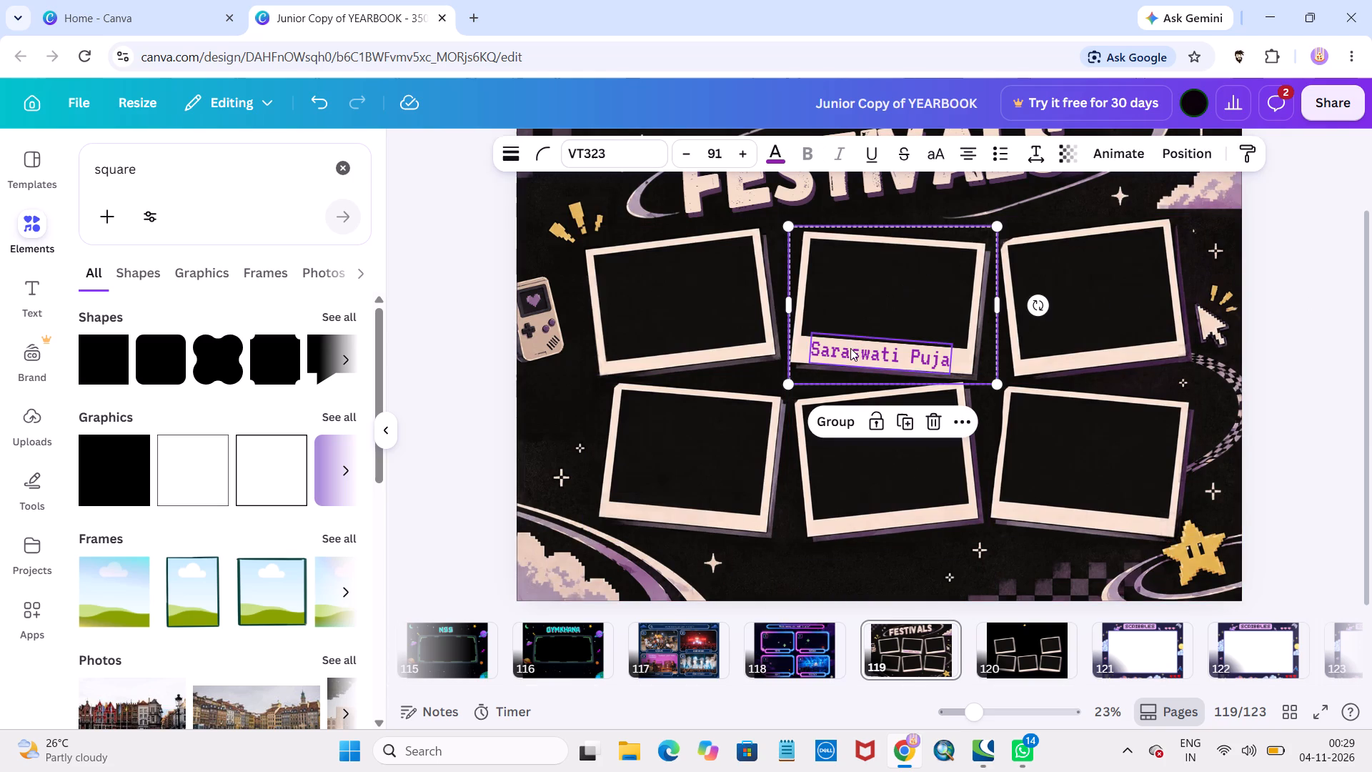
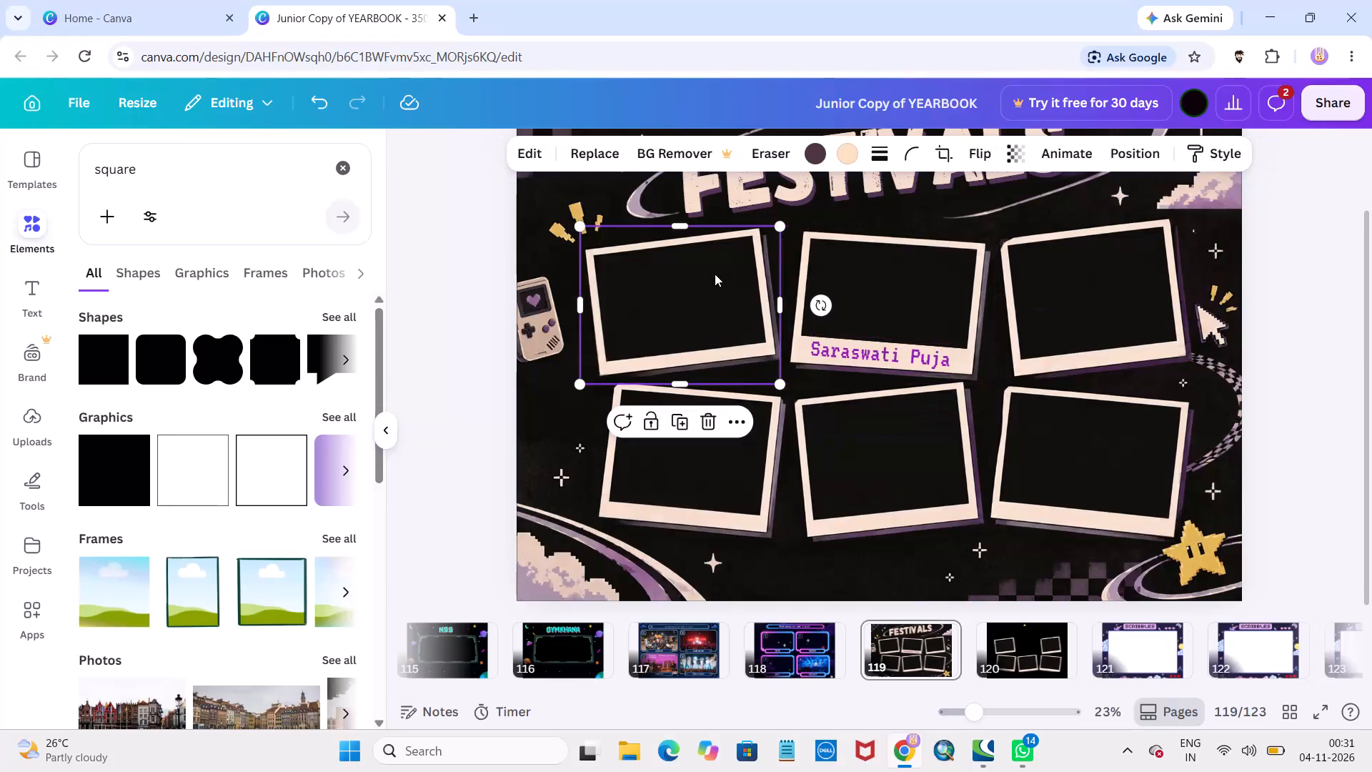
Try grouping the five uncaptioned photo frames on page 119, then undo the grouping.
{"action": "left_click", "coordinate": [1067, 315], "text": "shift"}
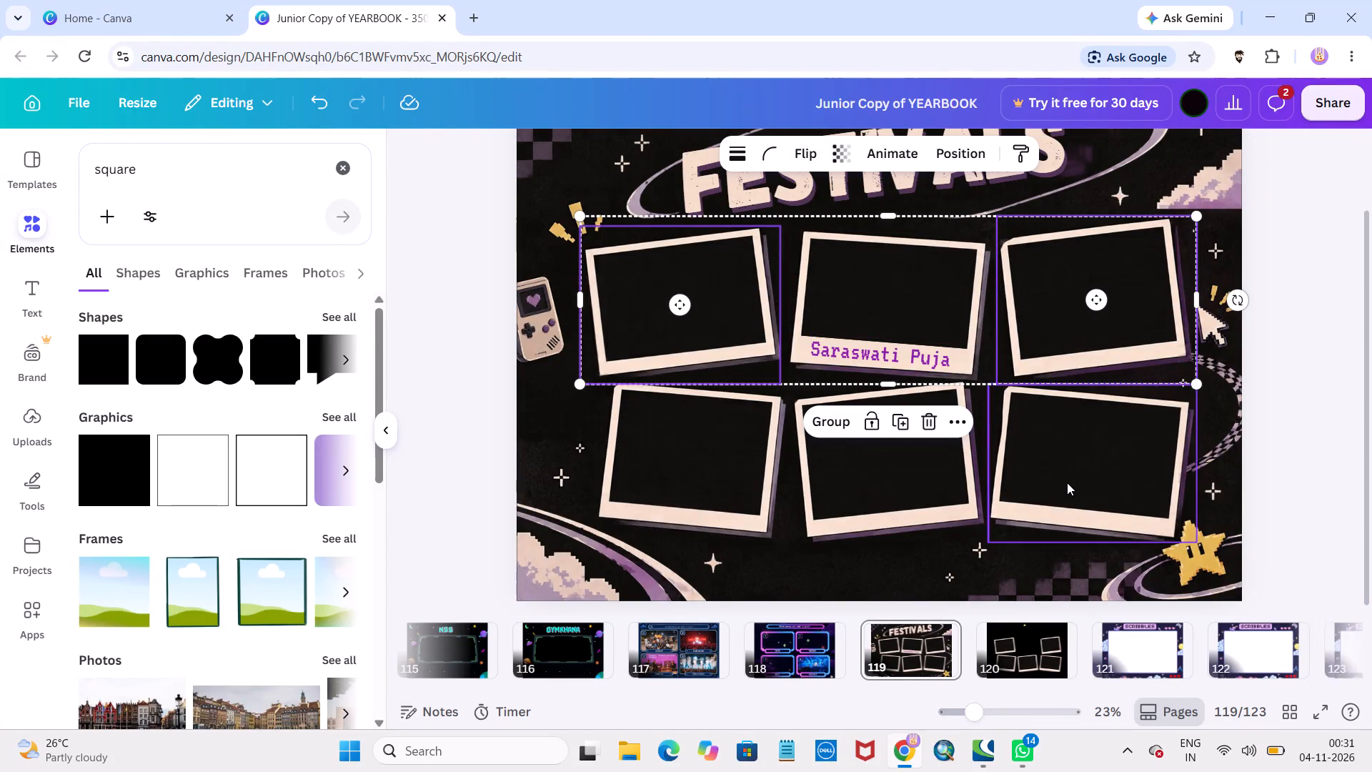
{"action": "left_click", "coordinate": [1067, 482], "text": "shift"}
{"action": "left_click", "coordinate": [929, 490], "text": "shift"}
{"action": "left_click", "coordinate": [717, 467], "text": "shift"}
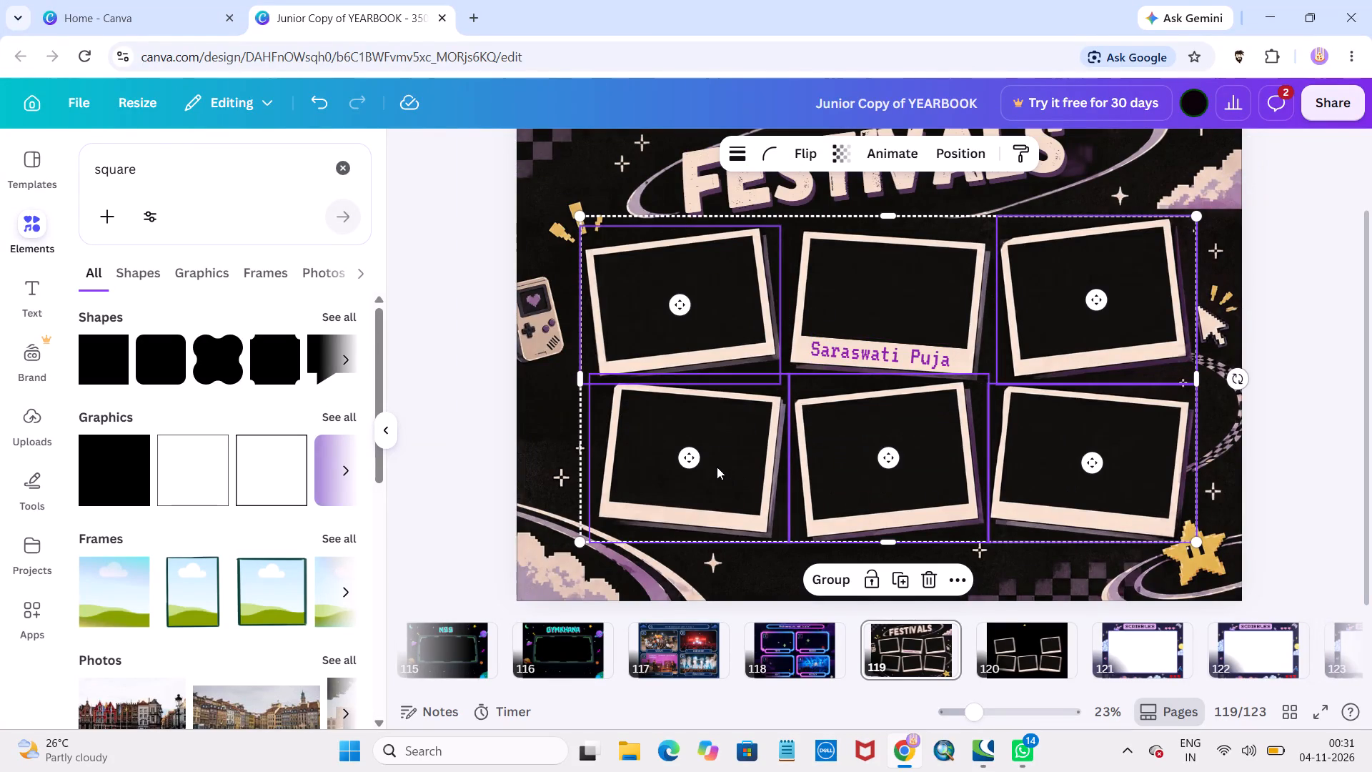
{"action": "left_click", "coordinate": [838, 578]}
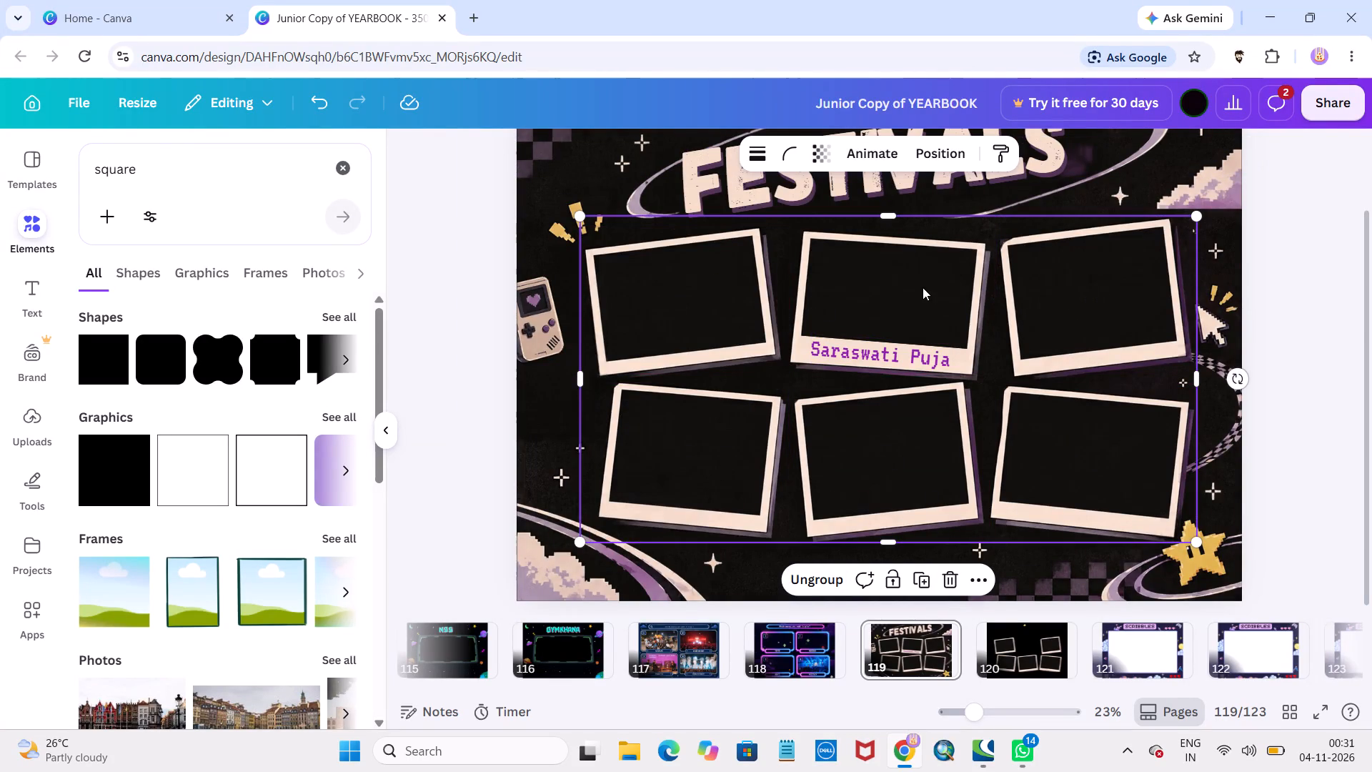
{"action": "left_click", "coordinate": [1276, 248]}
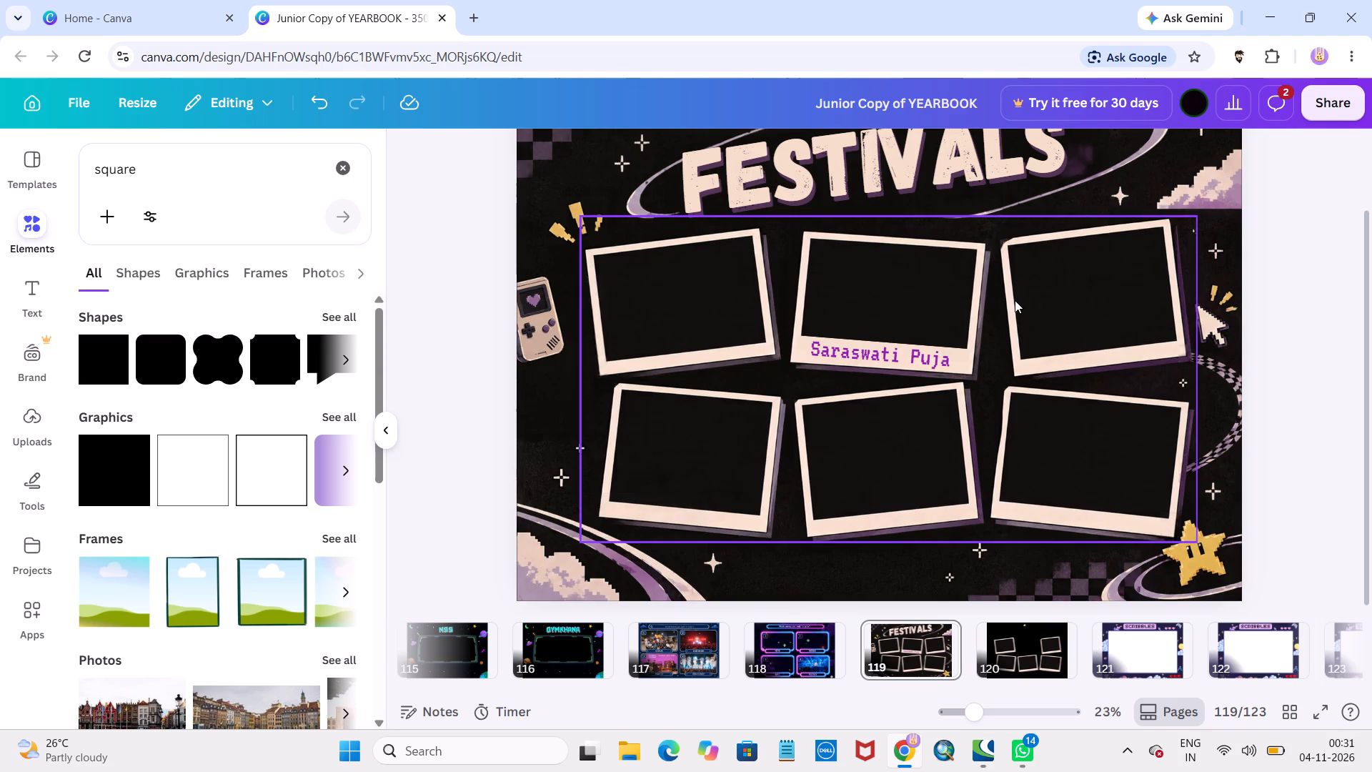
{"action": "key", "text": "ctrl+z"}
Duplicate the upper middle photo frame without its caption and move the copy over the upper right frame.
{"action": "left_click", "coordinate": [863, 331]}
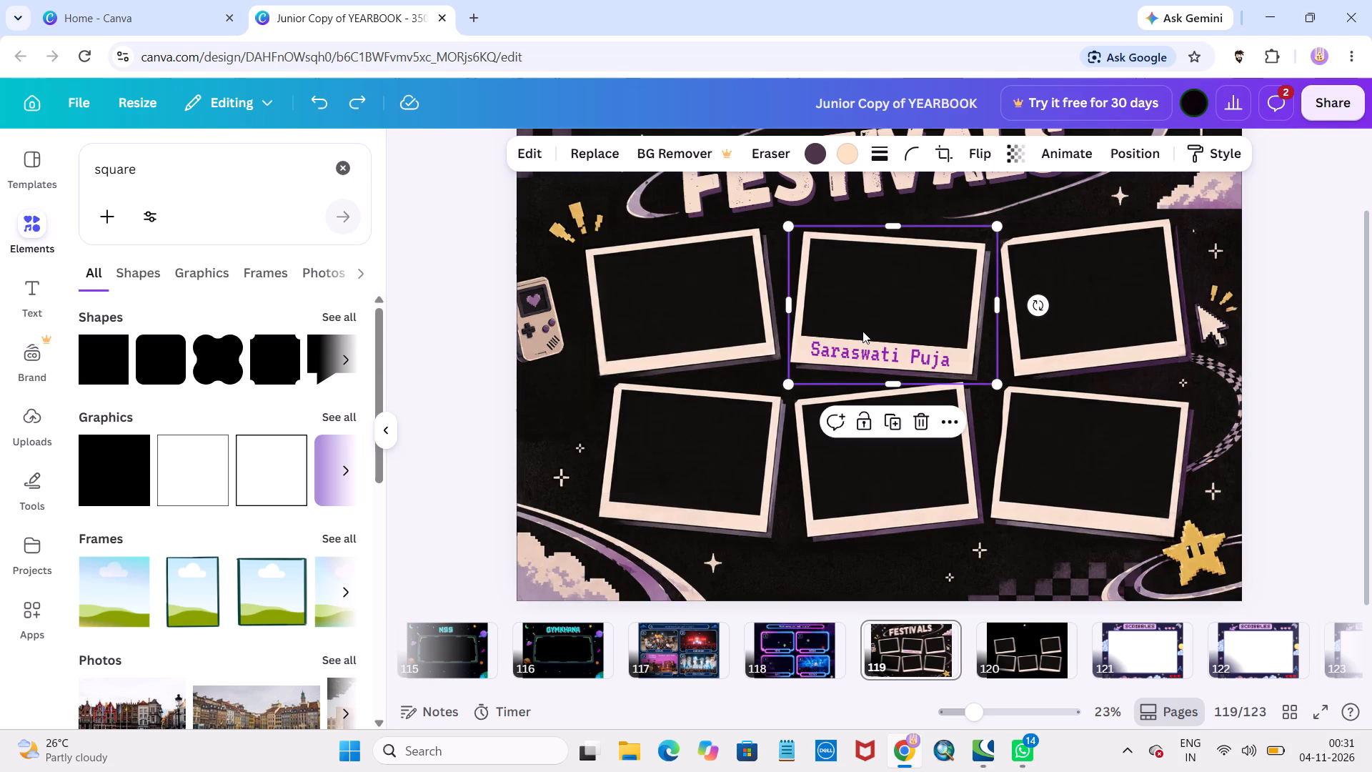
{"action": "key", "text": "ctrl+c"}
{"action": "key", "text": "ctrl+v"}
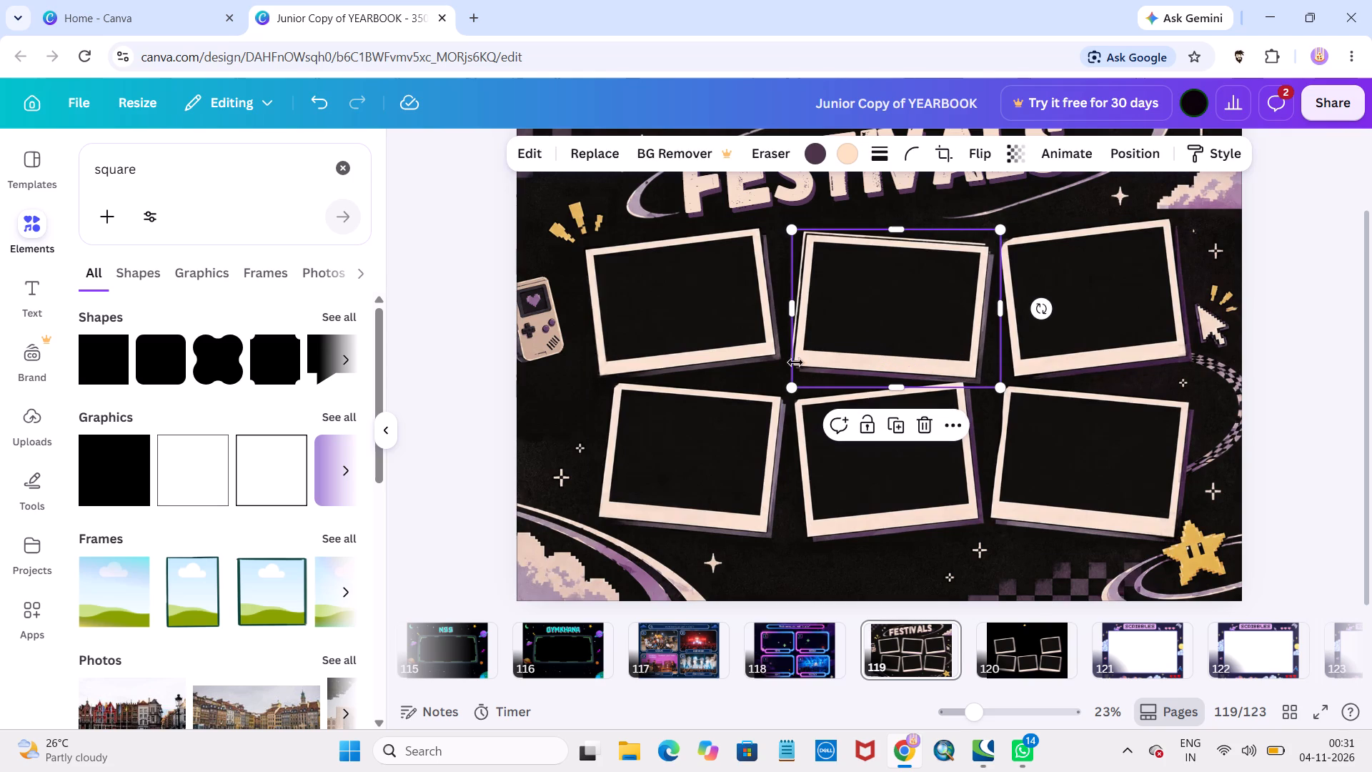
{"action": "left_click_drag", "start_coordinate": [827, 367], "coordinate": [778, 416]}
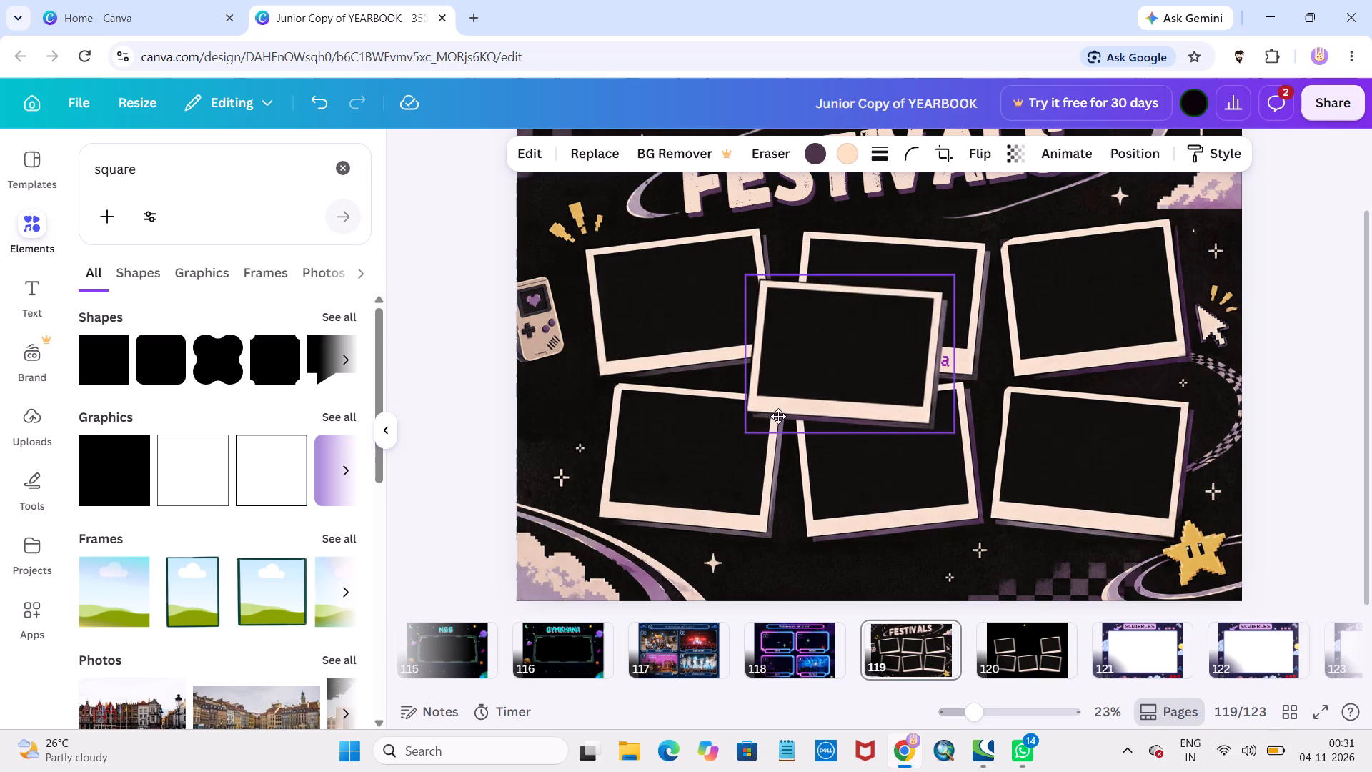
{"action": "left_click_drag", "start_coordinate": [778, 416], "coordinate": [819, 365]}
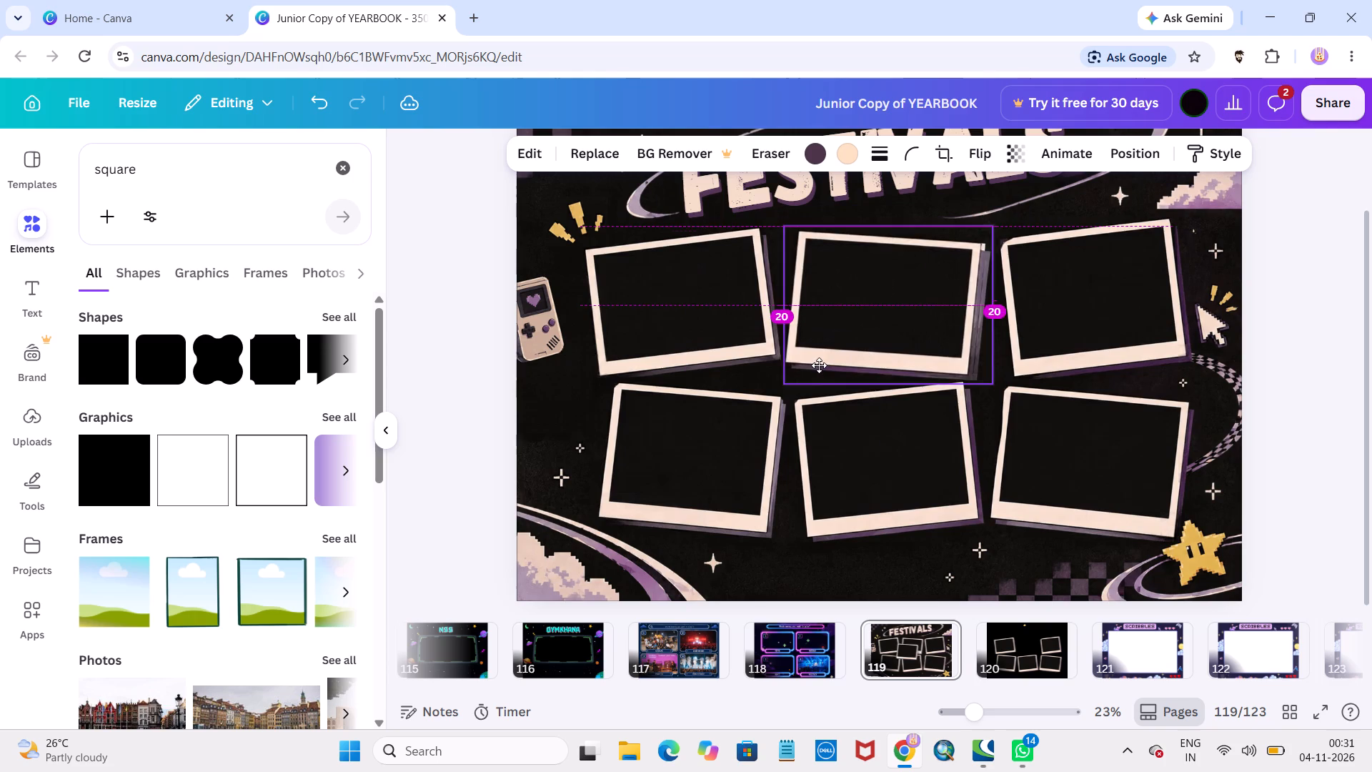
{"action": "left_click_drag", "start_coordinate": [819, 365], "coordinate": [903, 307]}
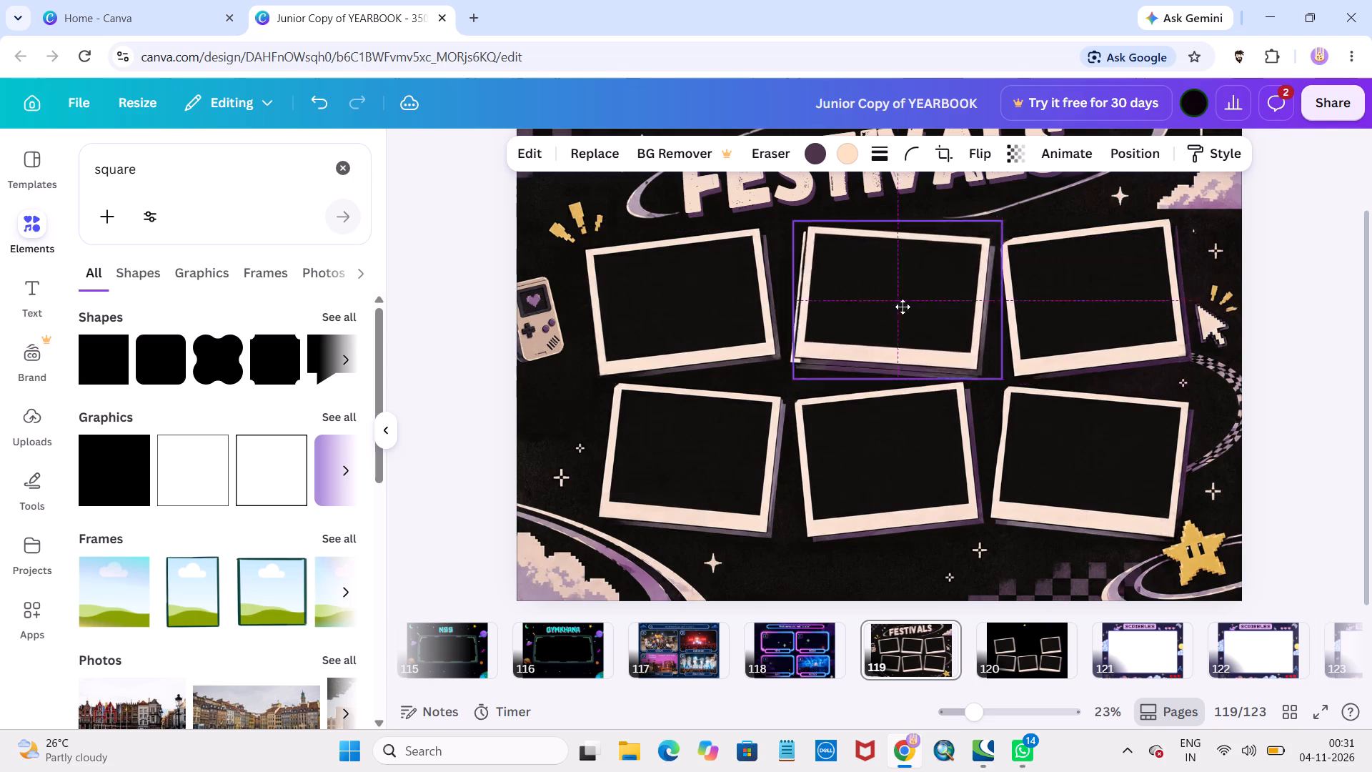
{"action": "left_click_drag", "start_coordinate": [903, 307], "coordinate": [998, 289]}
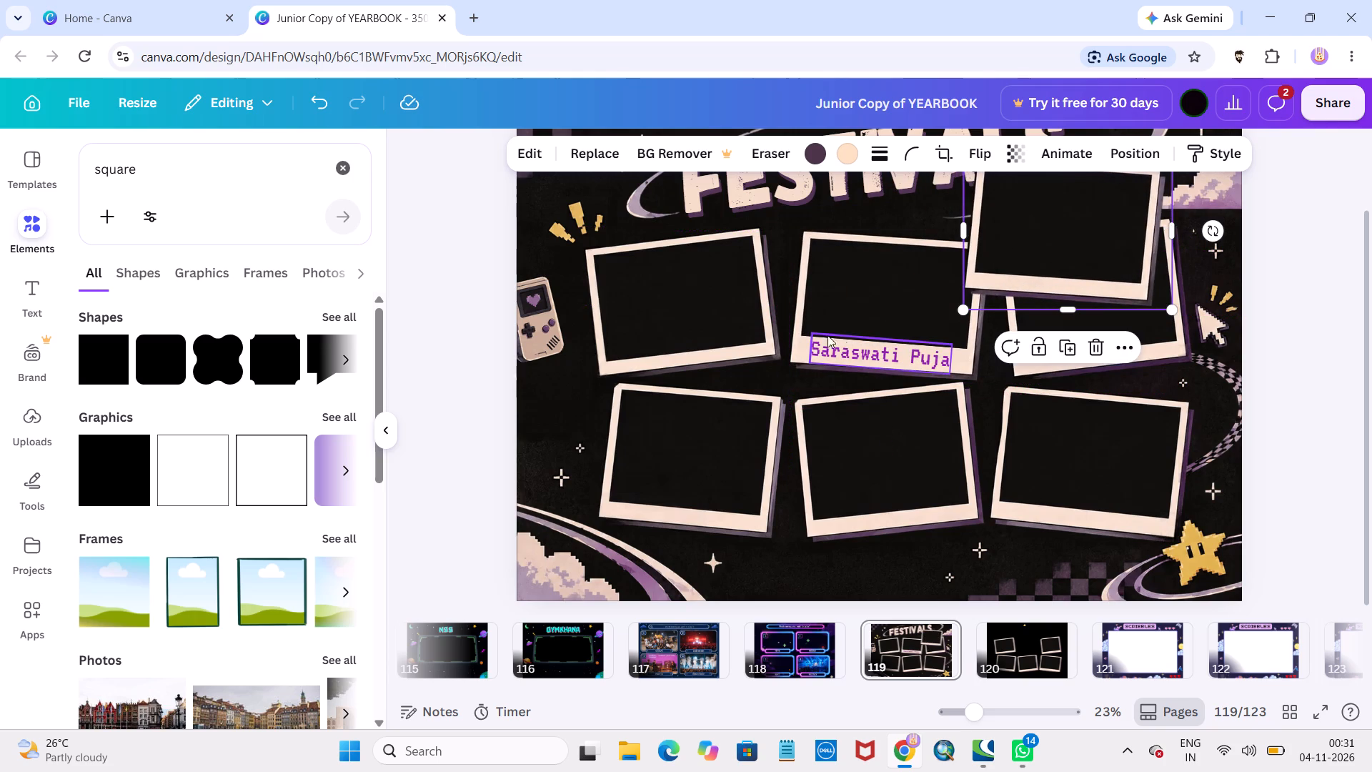
Group the upper middle photo frame with its Saraswati Puja caption and the text box behind the caption.
{"action": "left_click", "coordinate": [807, 288]}
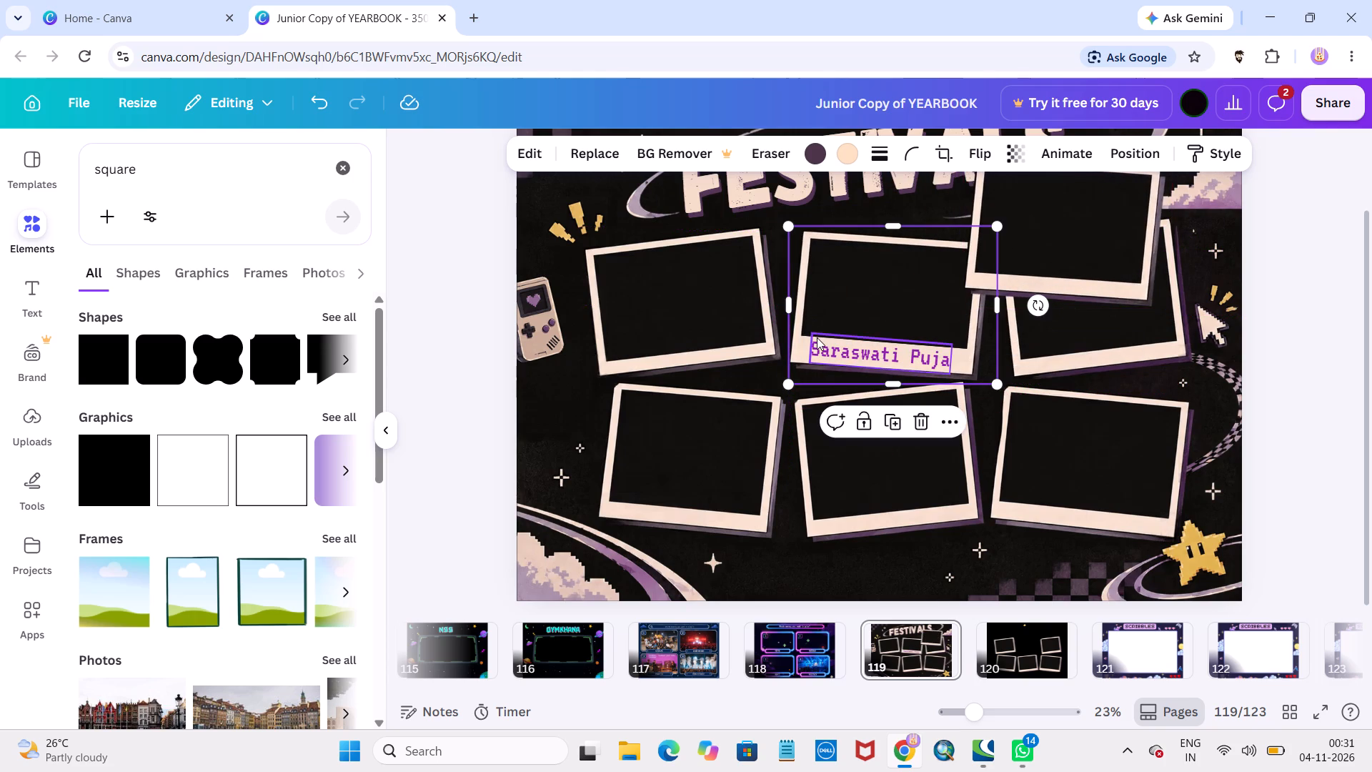
{"action": "left_click", "coordinate": [807, 339], "text": "shift"}
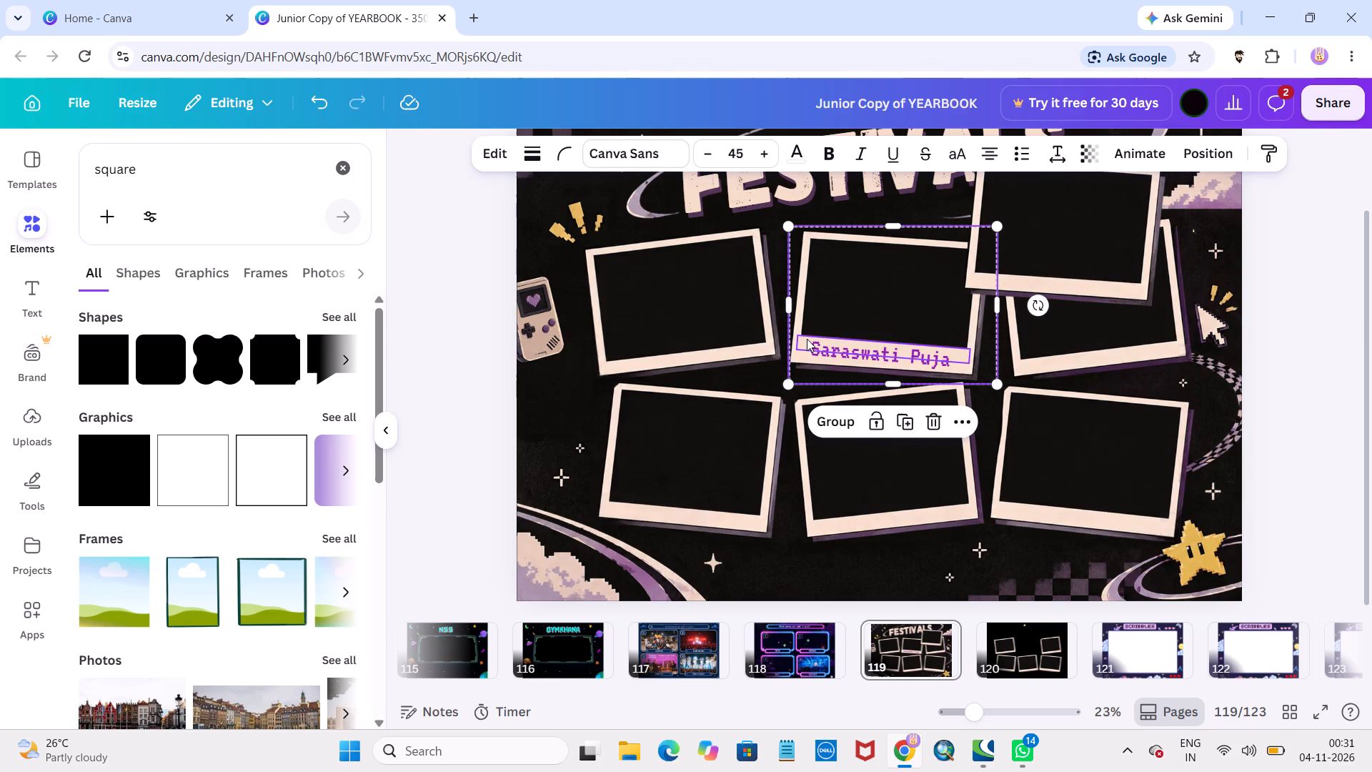
{"action": "left_click", "coordinate": [822, 349], "text": "shift"}
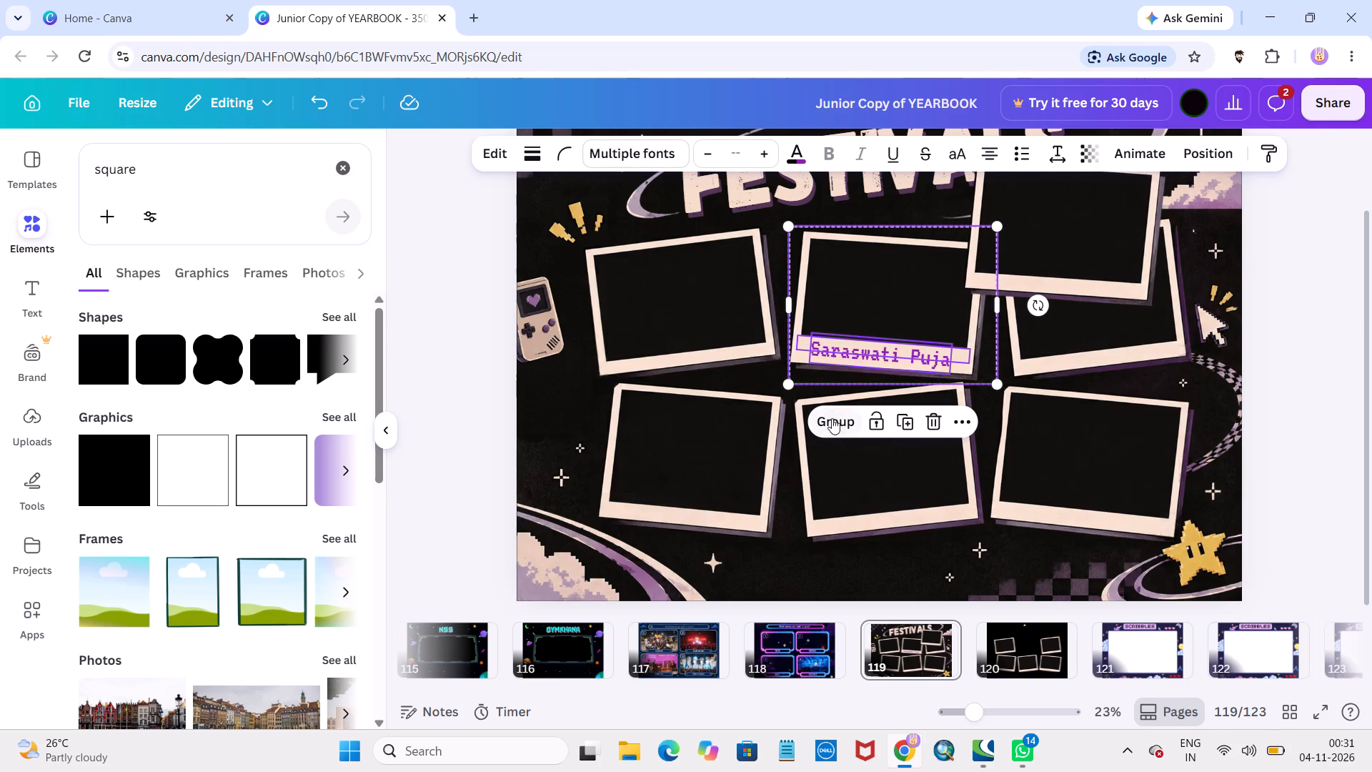
{"action": "left_click", "coordinate": [832, 421]}
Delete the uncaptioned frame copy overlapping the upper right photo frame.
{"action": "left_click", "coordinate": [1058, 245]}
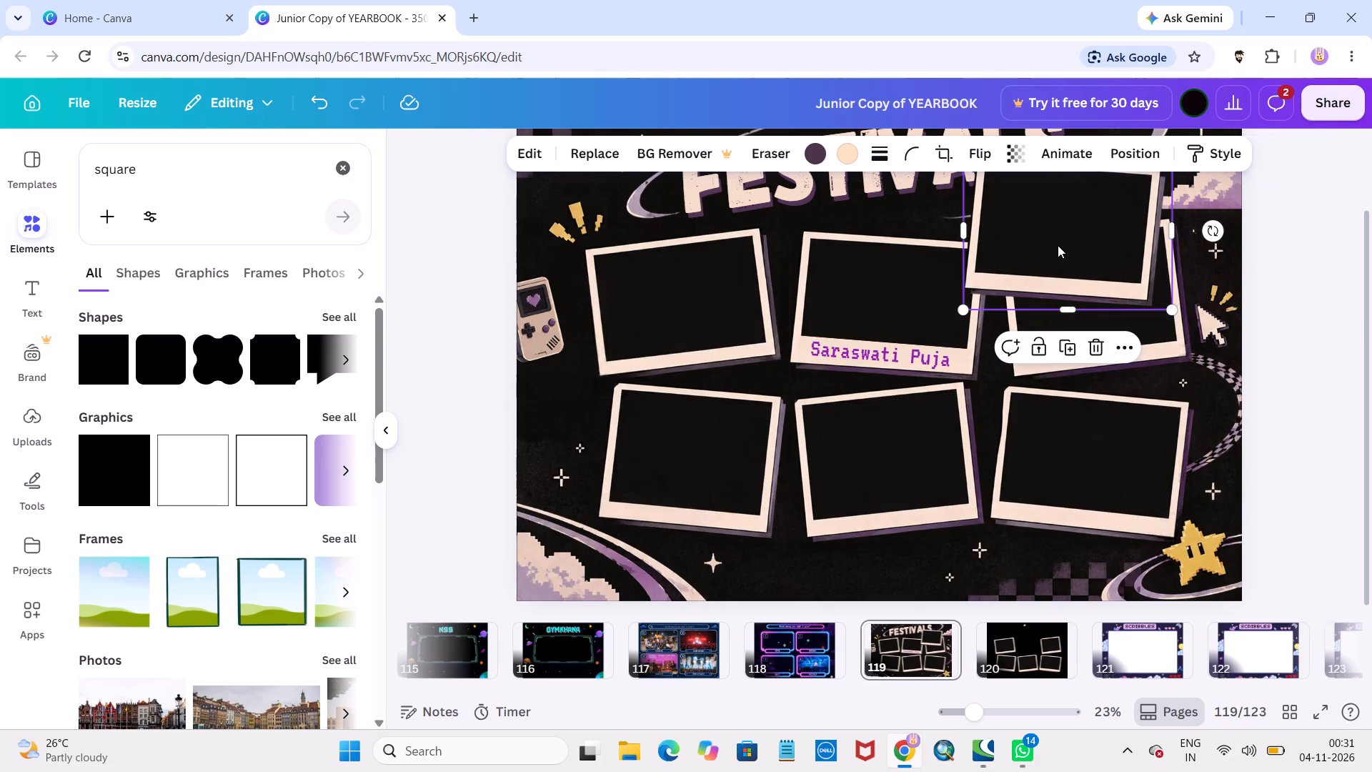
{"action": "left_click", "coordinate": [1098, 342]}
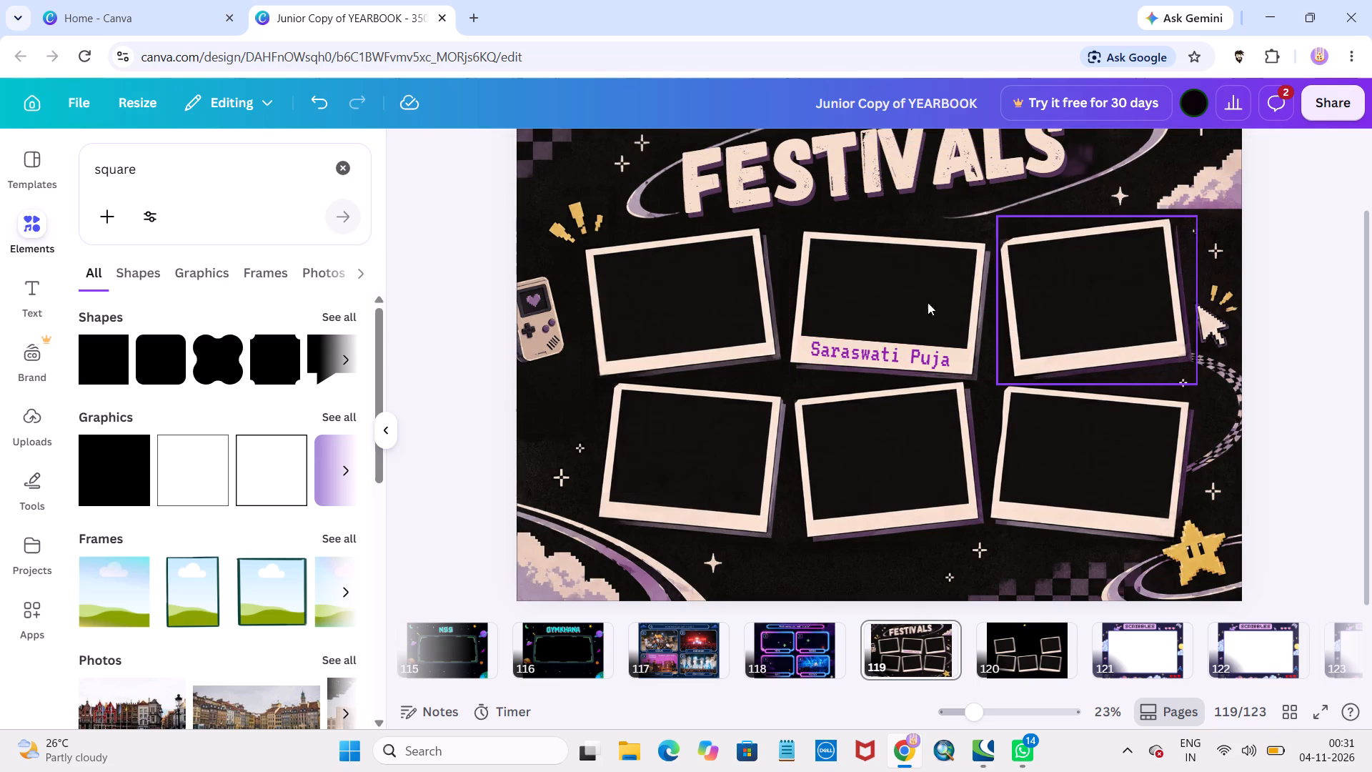
Duplicate the grouped Saraswati Puja frame, place the copy over the upper left frame and rotate it to about -10°.
{"action": "left_click", "coordinate": [912, 300]}
{"action": "key", "text": "ctrl+c"}
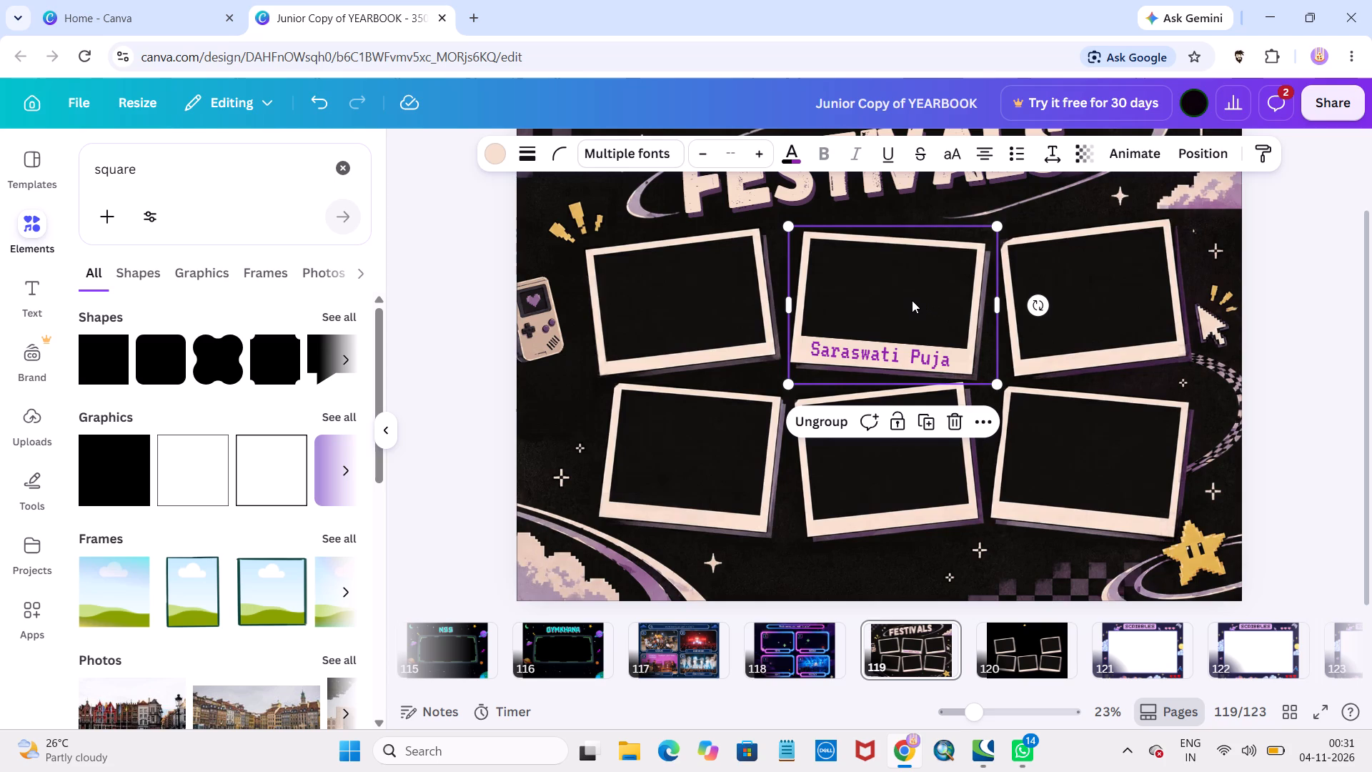
{"action": "key", "text": "ctrl+v"}
{"action": "left_click_drag", "start_coordinate": [912, 300], "coordinate": [775, 309]}
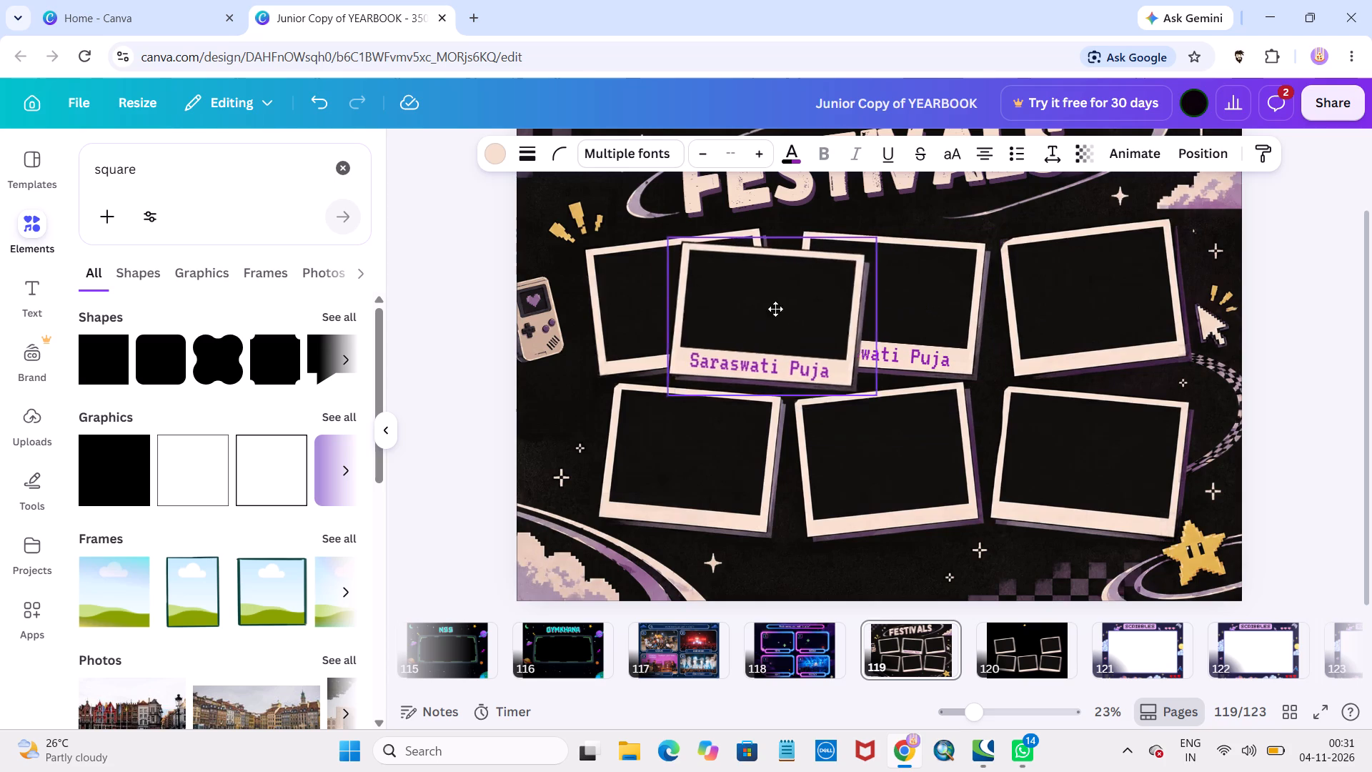
{"action": "left_click_drag", "start_coordinate": [775, 309], "coordinate": [717, 315]}
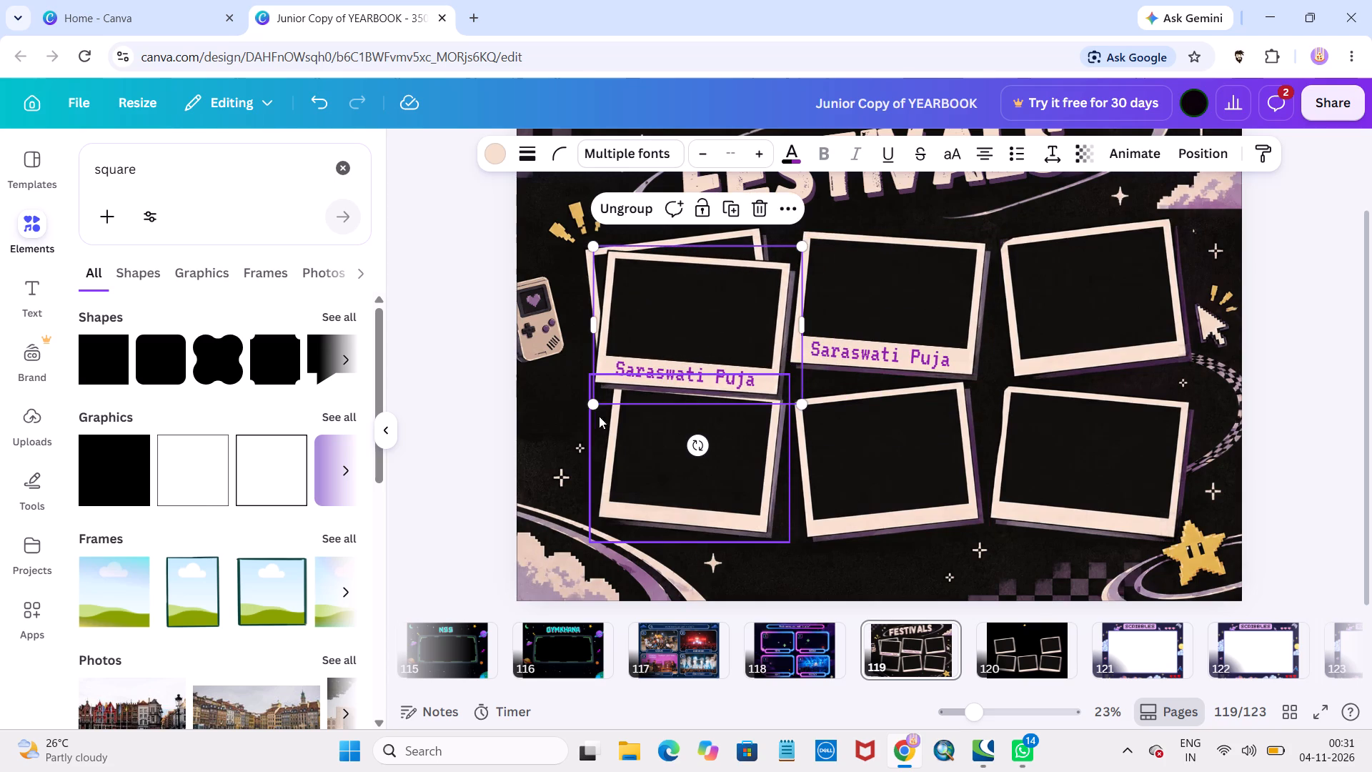
{"action": "left_click_drag", "start_coordinate": [696, 447], "coordinate": [742, 454]}
{"action": "left_click_drag", "start_coordinate": [692, 355], "coordinate": [679, 312]}
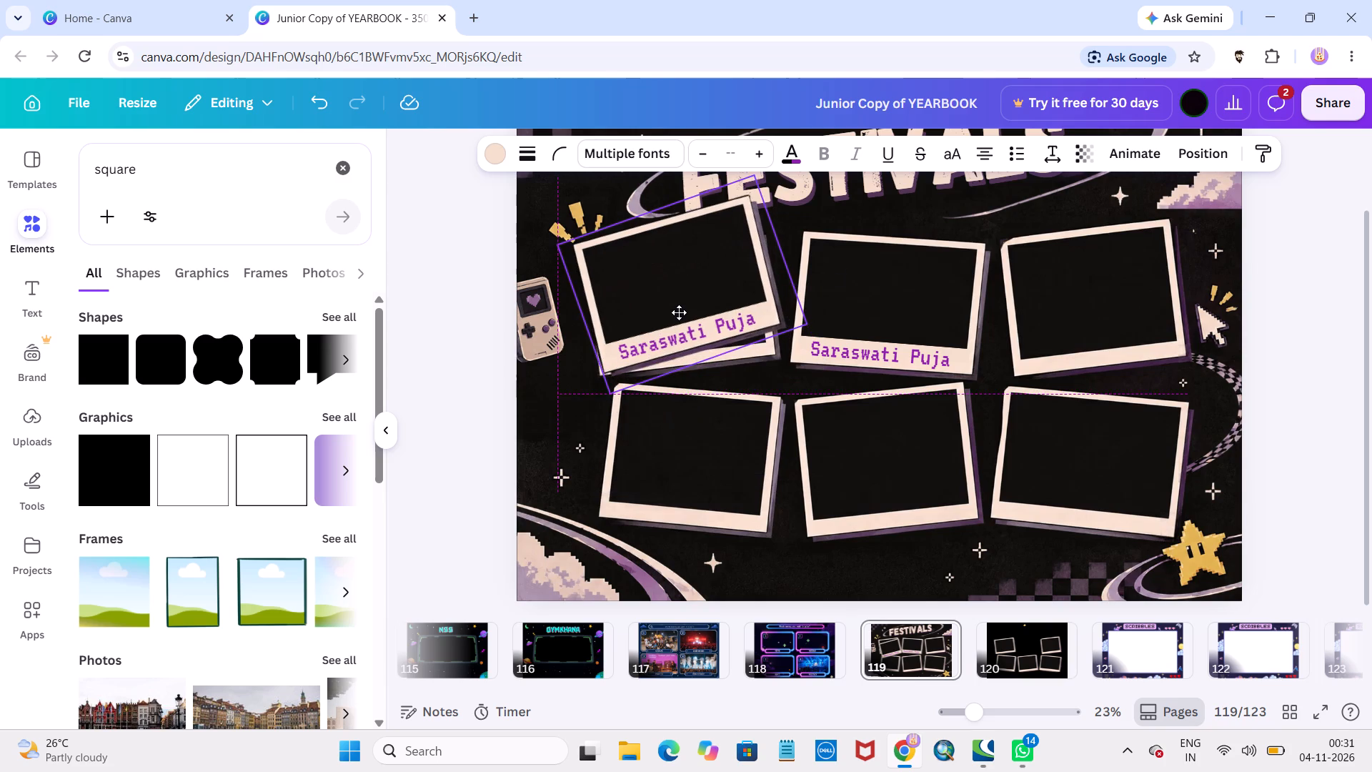
{"action": "left_click_drag", "start_coordinate": [679, 312], "coordinate": [682, 330]}
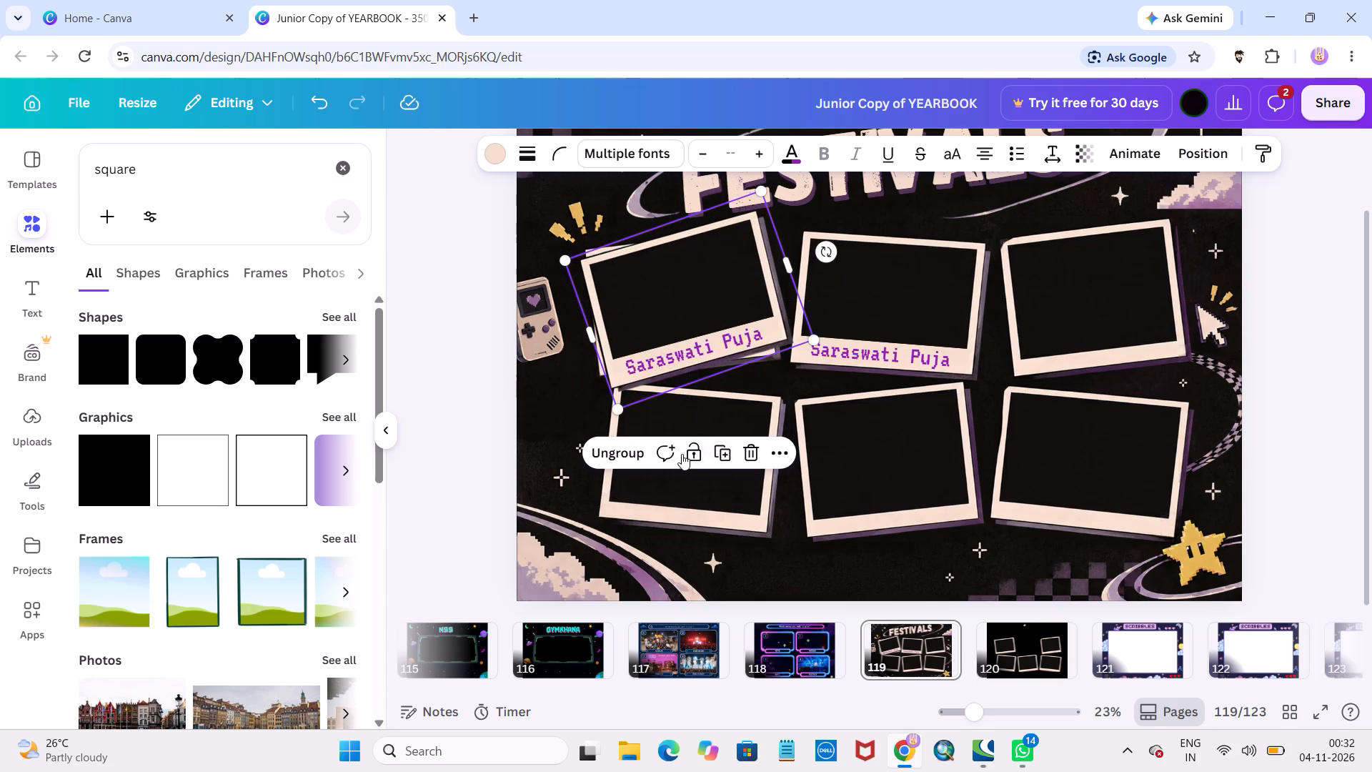
{"action": "left_click_drag", "start_coordinate": [830, 247], "coordinate": [822, 260]}
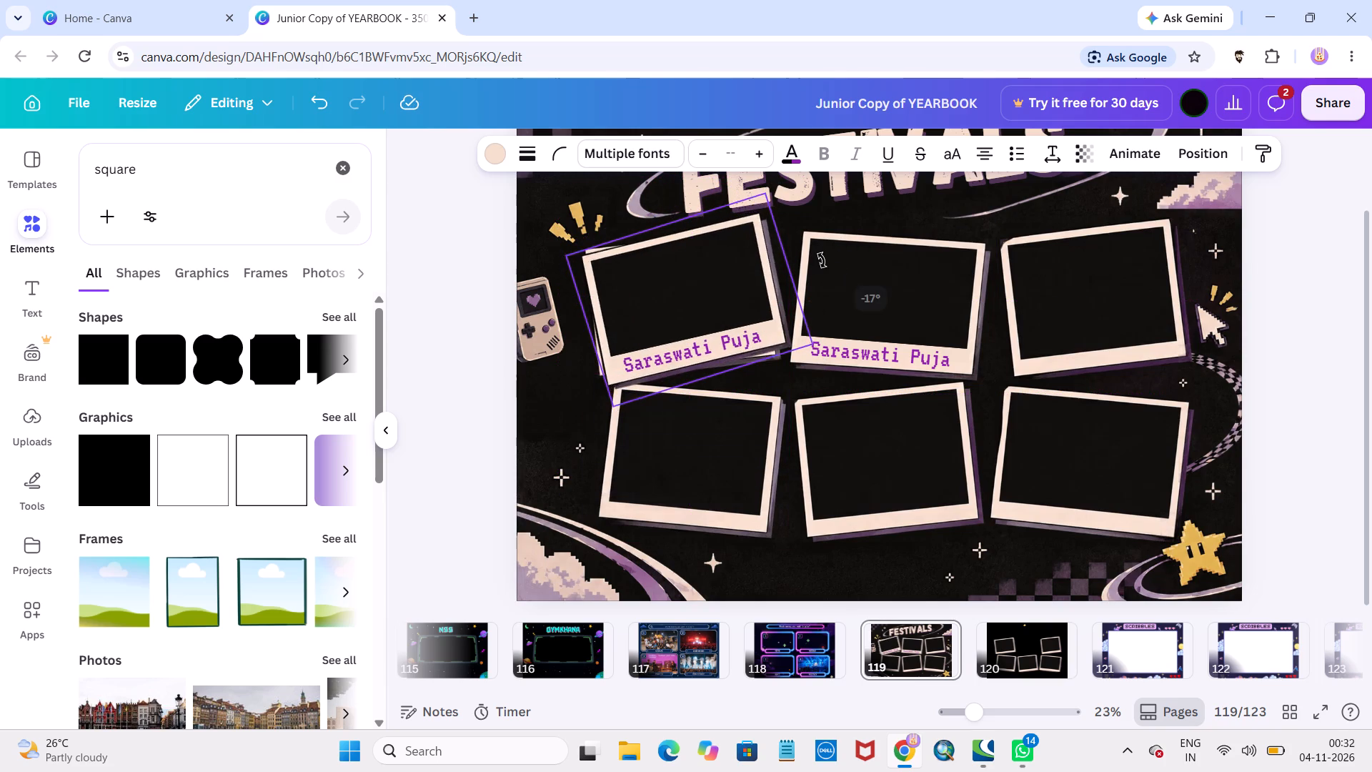
{"action": "left_click_drag", "start_coordinate": [822, 260], "coordinate": [817, 276]}
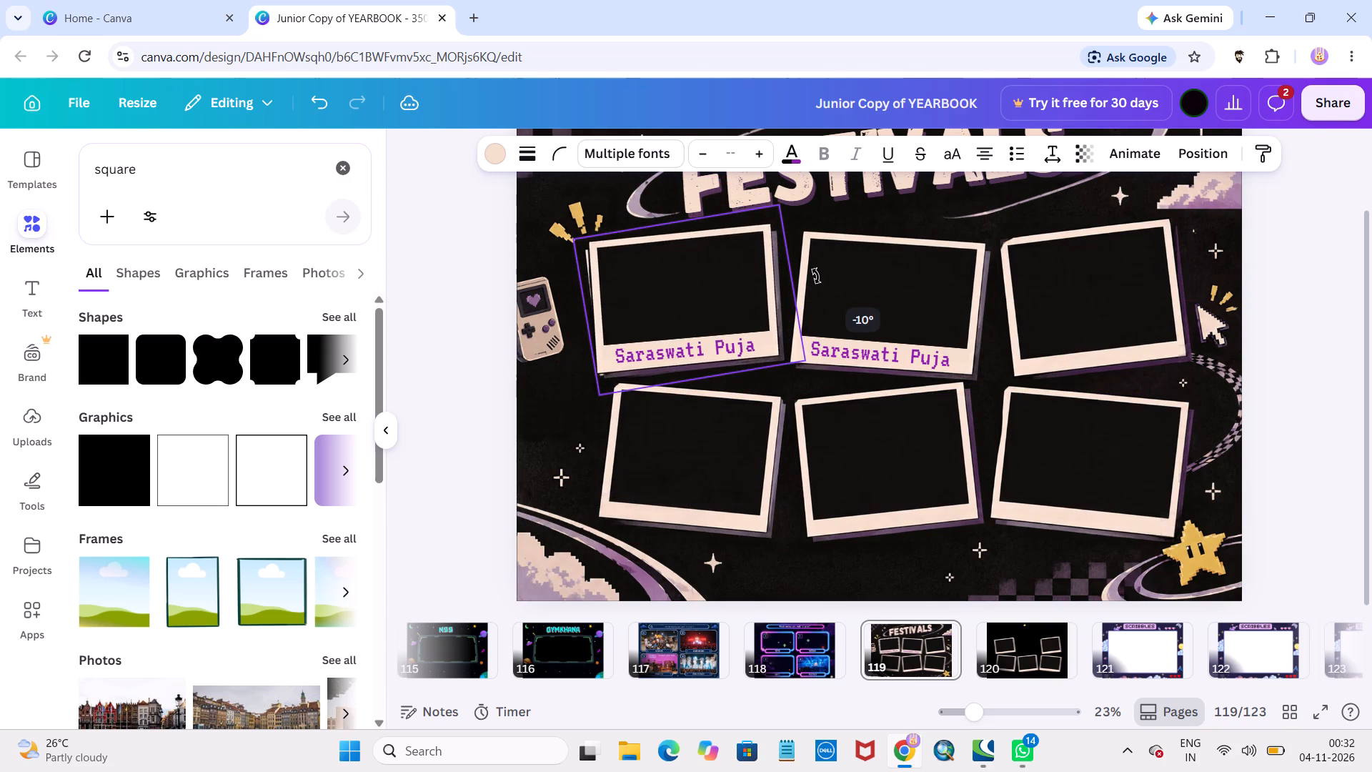
{"action": "left_click_drag", "start_coordinate": [817, 276], "coordinate": [816, 277]}
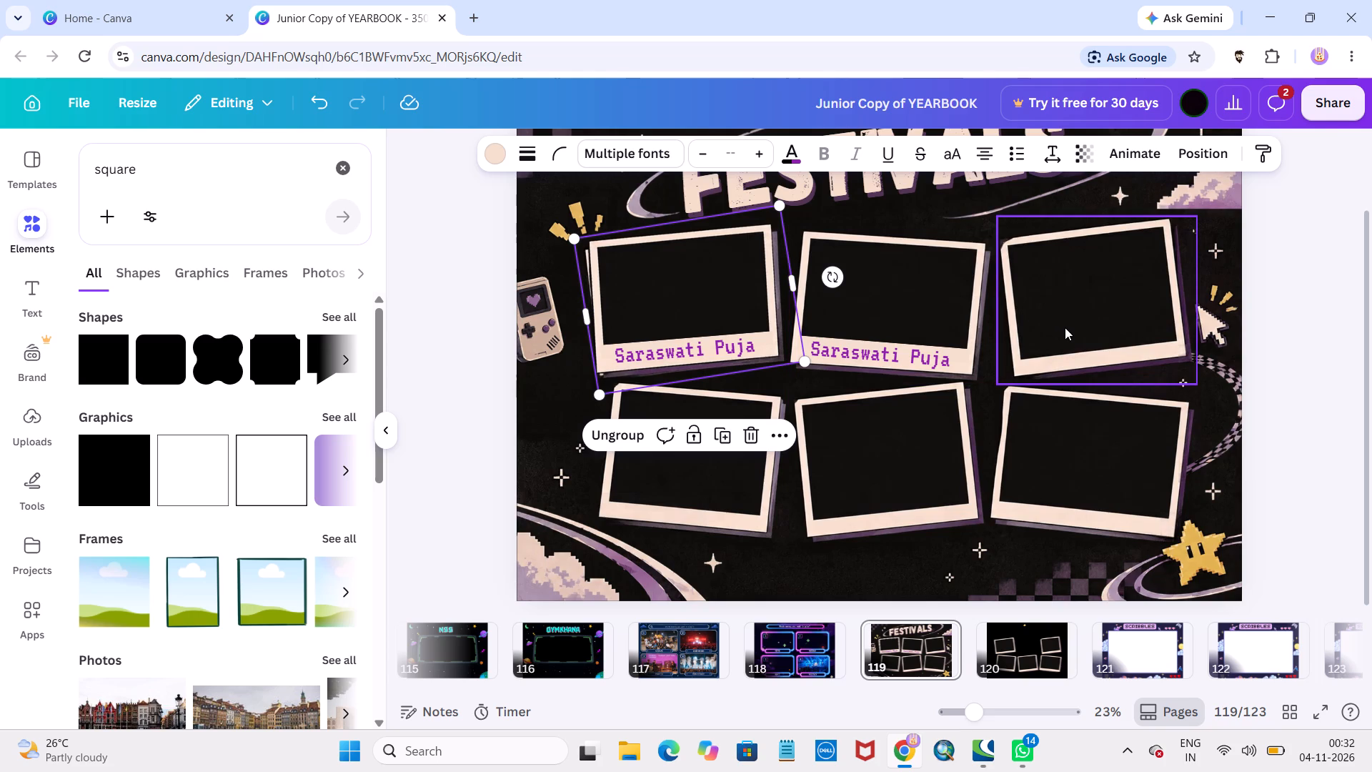
Paste another captioned frame copy over the upper right frame, rotate it to about -13° and align it with the frame beneath.
{"action": "key", "text": "ctrl+v"}
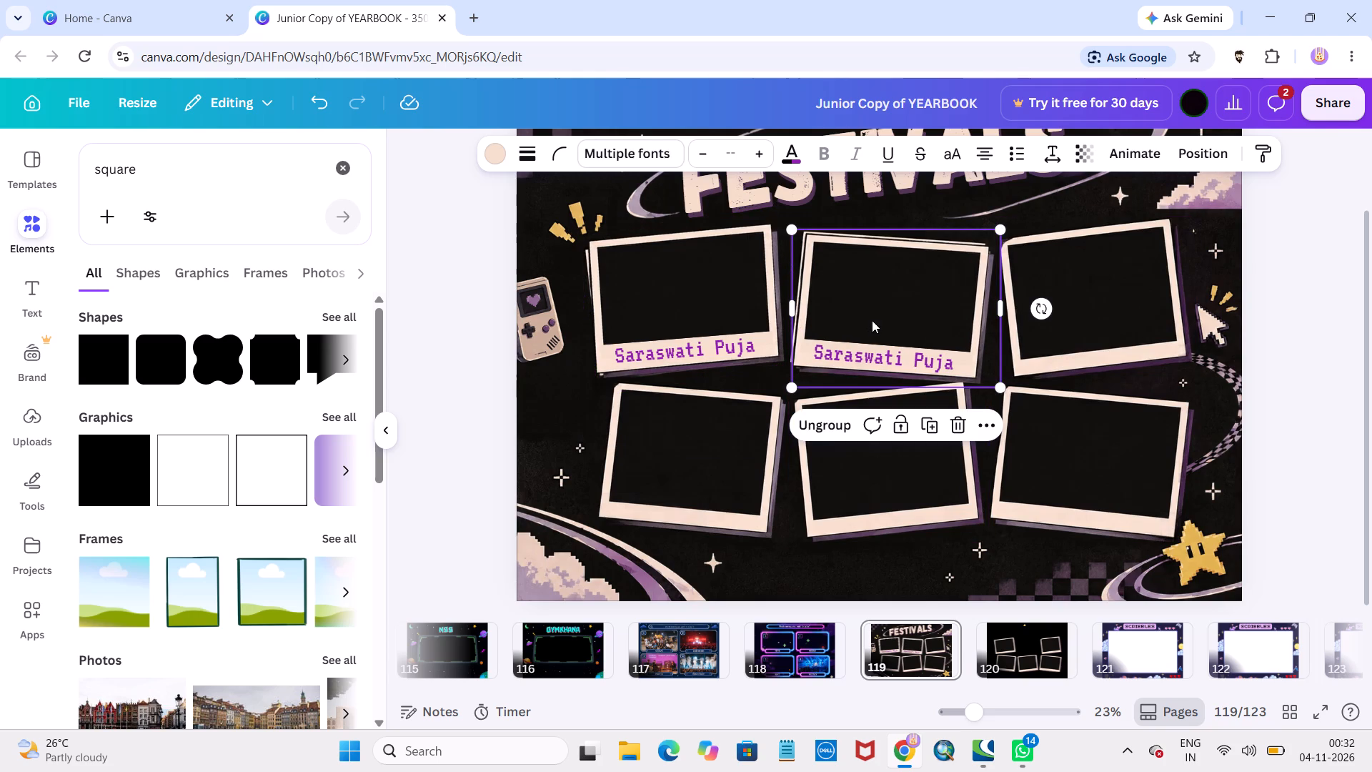
{"action": "left_click_drag", "start_coordinate": [872, 320], "coordinate": [1073, 321]}
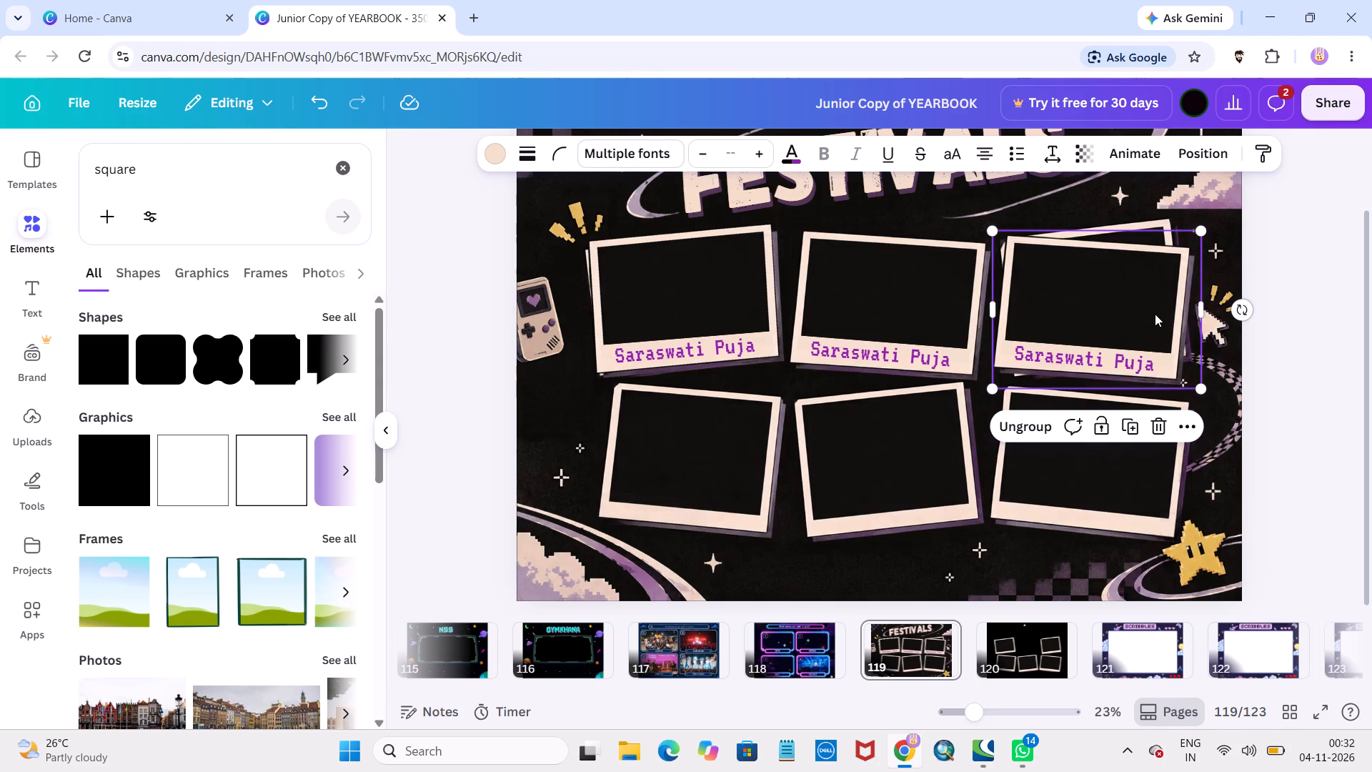
{"action": "left_click_drag", "start_coordinate": [1250, 310], "coordinate": [1242, 287]}
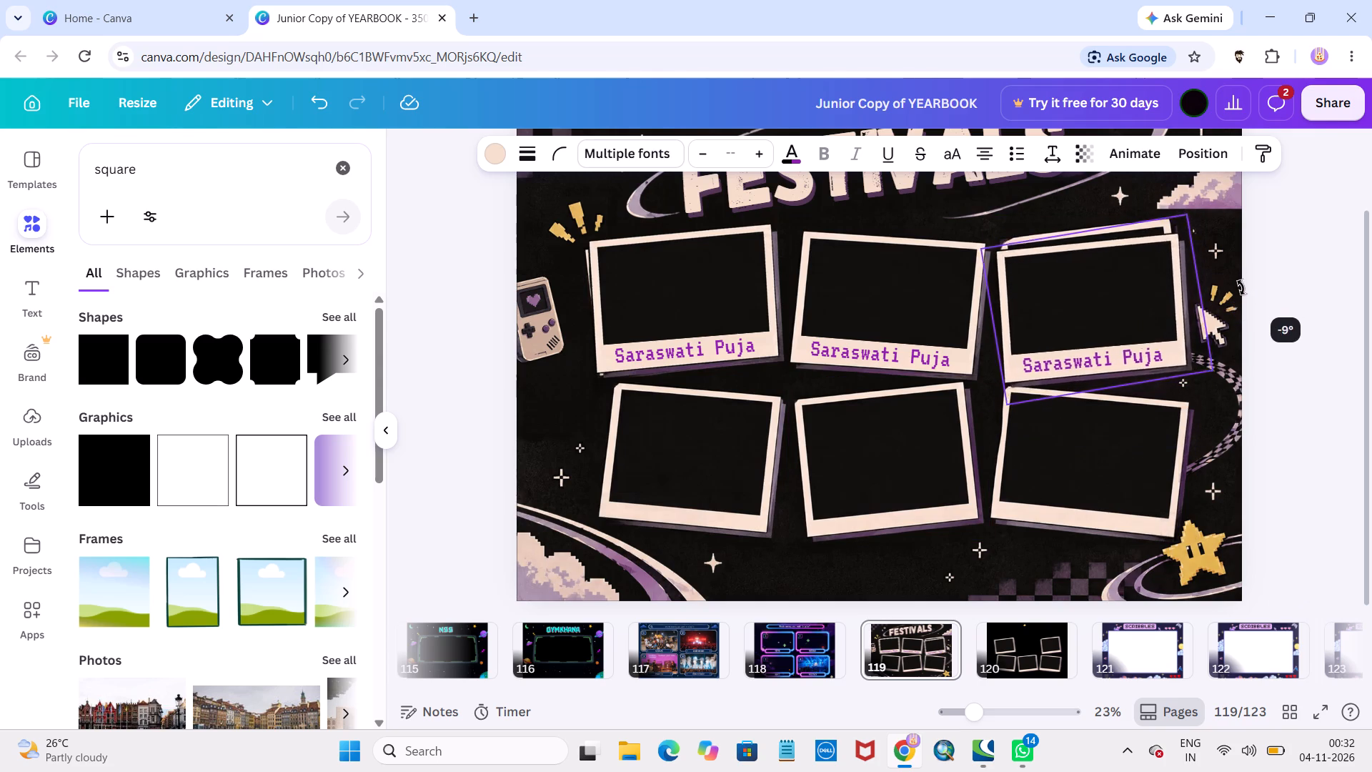
{"action": "left_click_drag", "start_coordinate": [1242, 287], "coordinate": [1242, 288]}
{"action": "left_click_drag", "start_coordinate": [1158, 293], "coordinate": [1163, 286]}
{"action": "left_click_drag", "start_coordinate": [1248, 280], "coordinate": [1248, 267]}
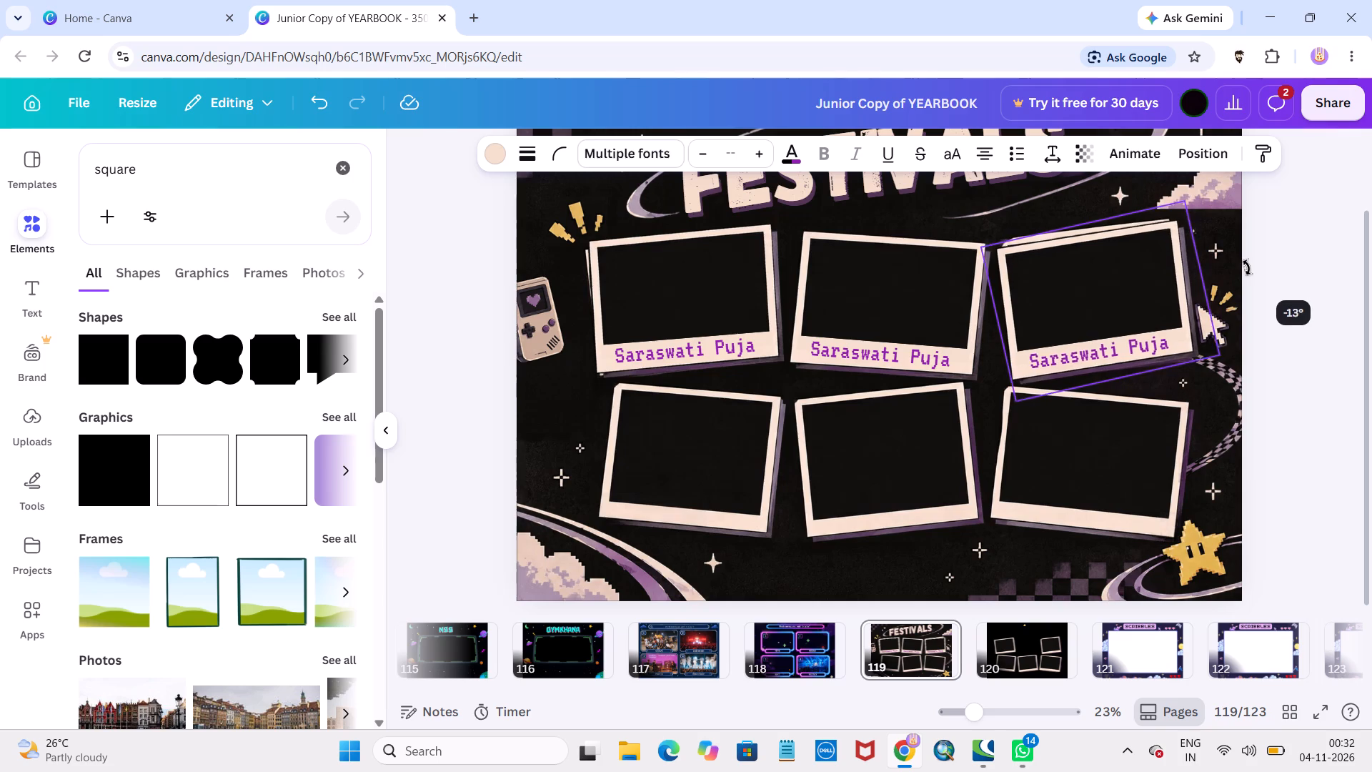
{"action": "left_click_drag", "start_coordinate": [1248, 267], "coordinate": [1247, 266]}
{"action": "left_click", "coordinate": [1155, 279]}
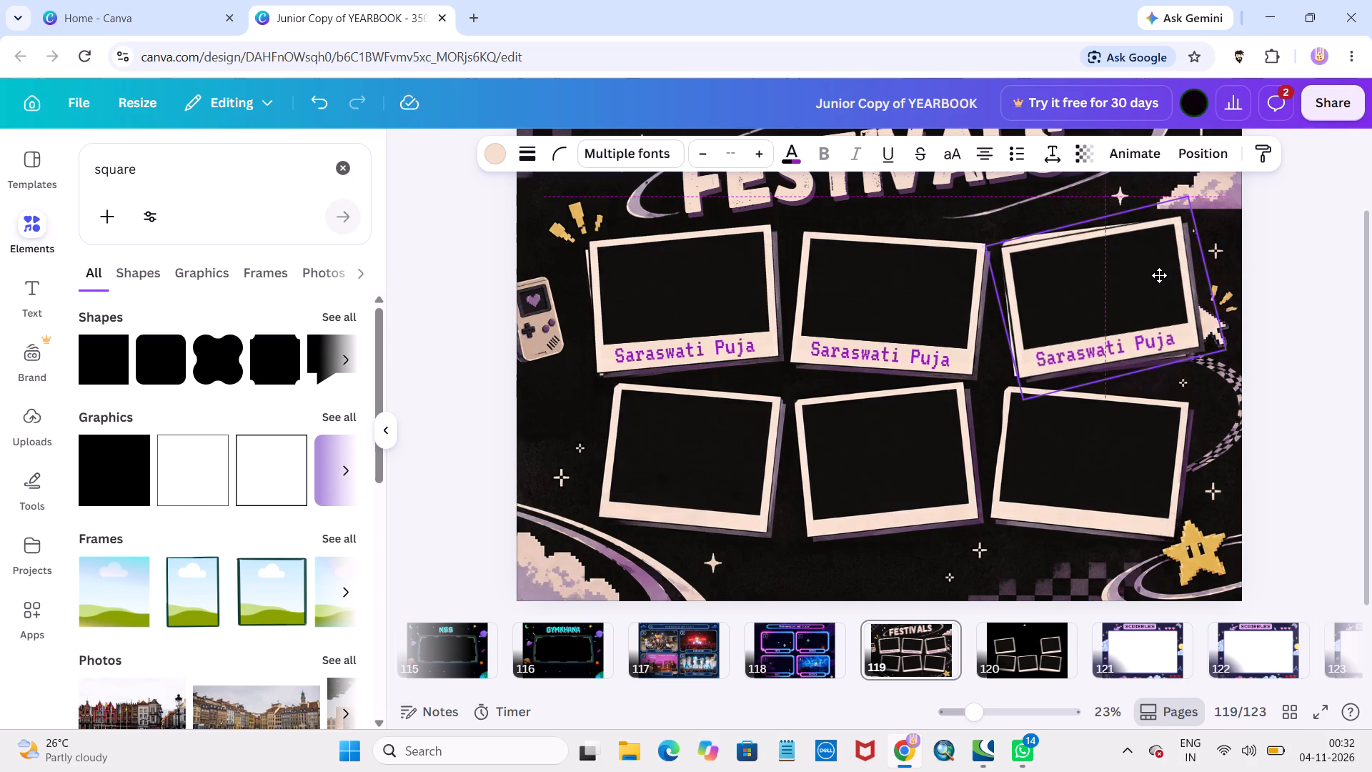
Paste another Saraswati Puja frame copy and place it over the lower left photo frame.
{"action": "key", "text": "ctrl+v"}
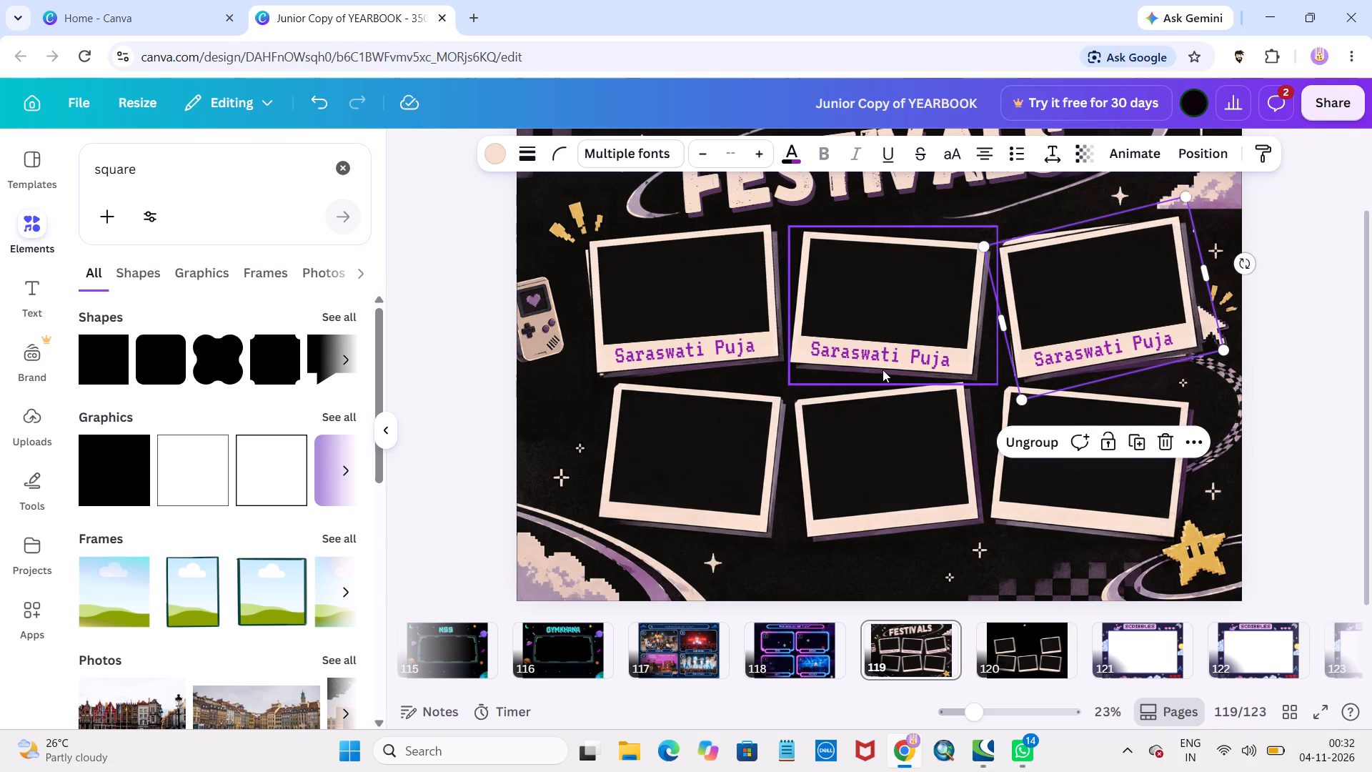
{"action": "left_click_drag", "start_coordinate": [895, 348], "coordinate": [731, 475]}
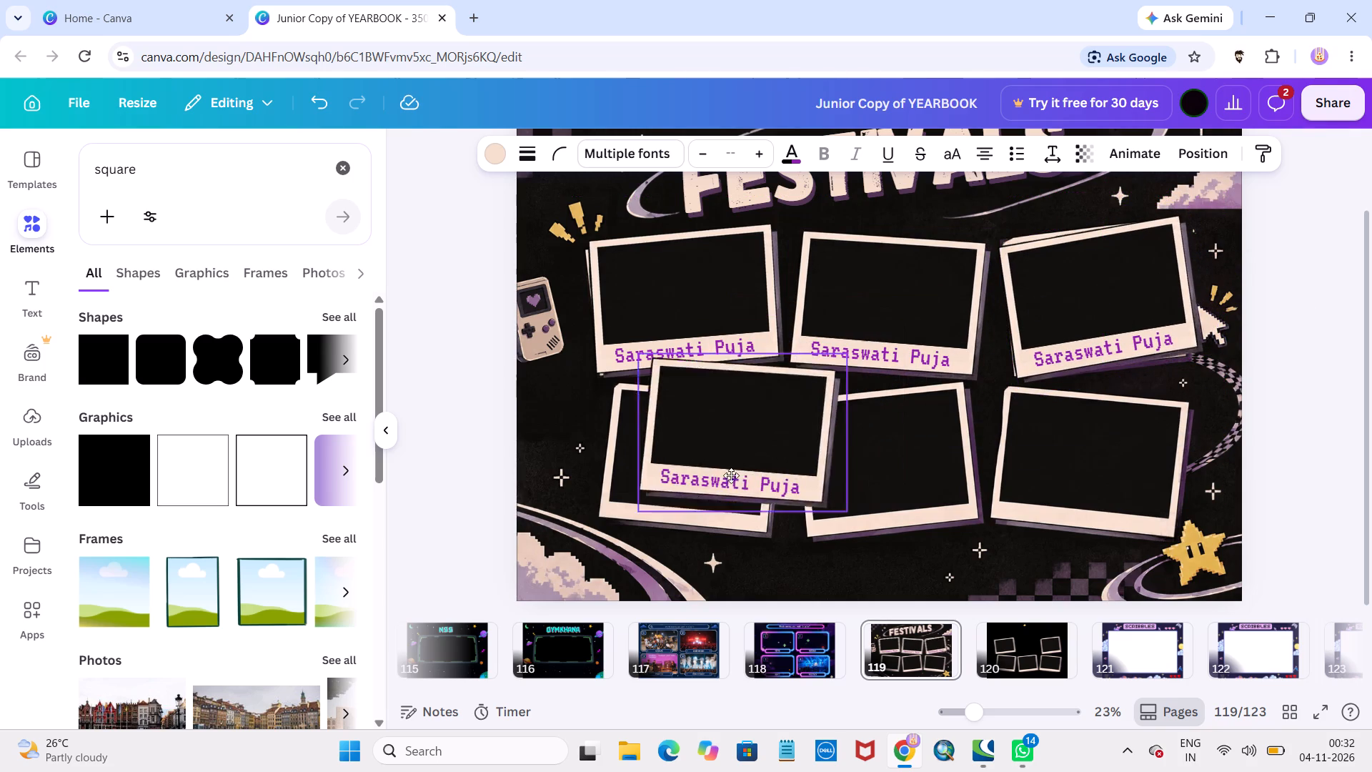
{"action": "left_click_drag", "start_coordinate": [731, 475], "coordinate": [687, 500]}
Paste another Saraswati Puja frame copy over the lower middle photo frame and rotate it counterclockwise to match that frame's tilt.
{"action": "key", "text": "ctrl+v"}
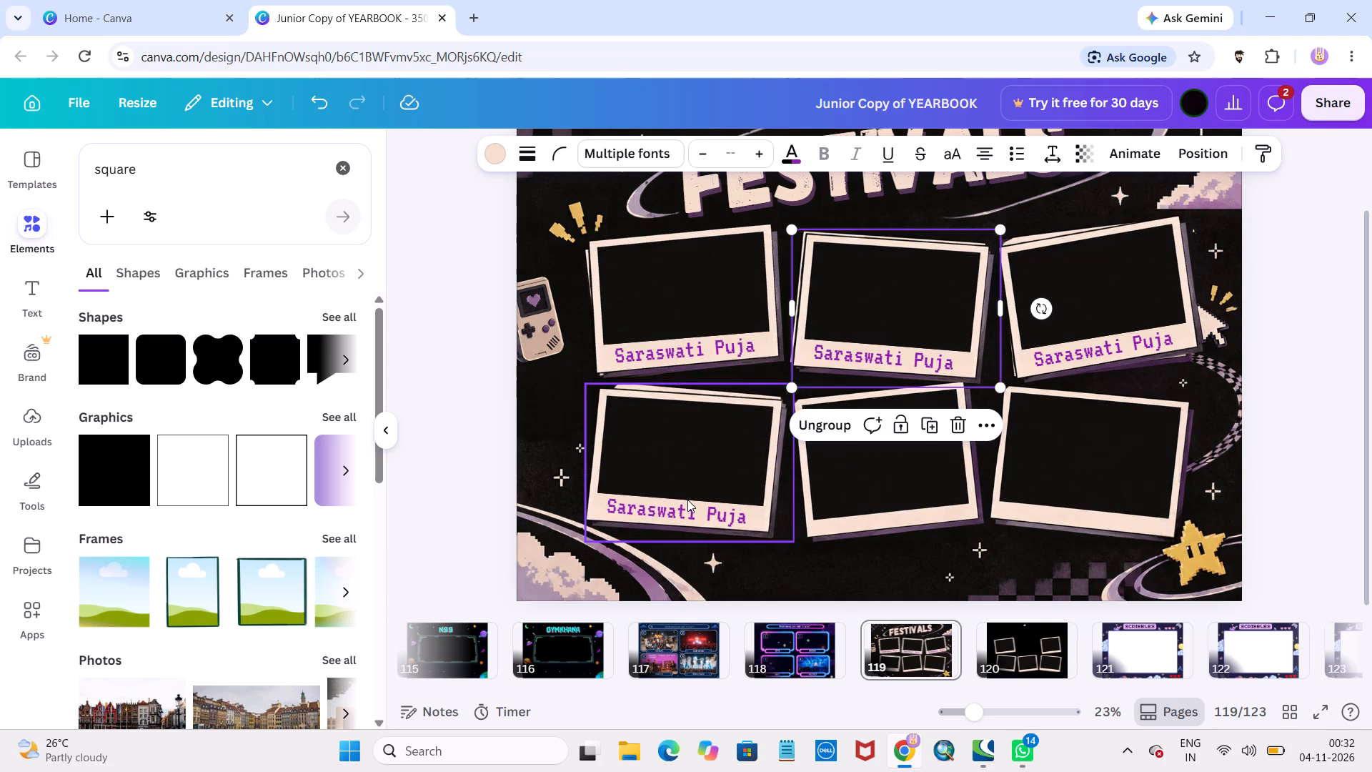
{"action": "left_click_drag", "start_coordinate": [884, 331], "coordinate": [865, 477]}
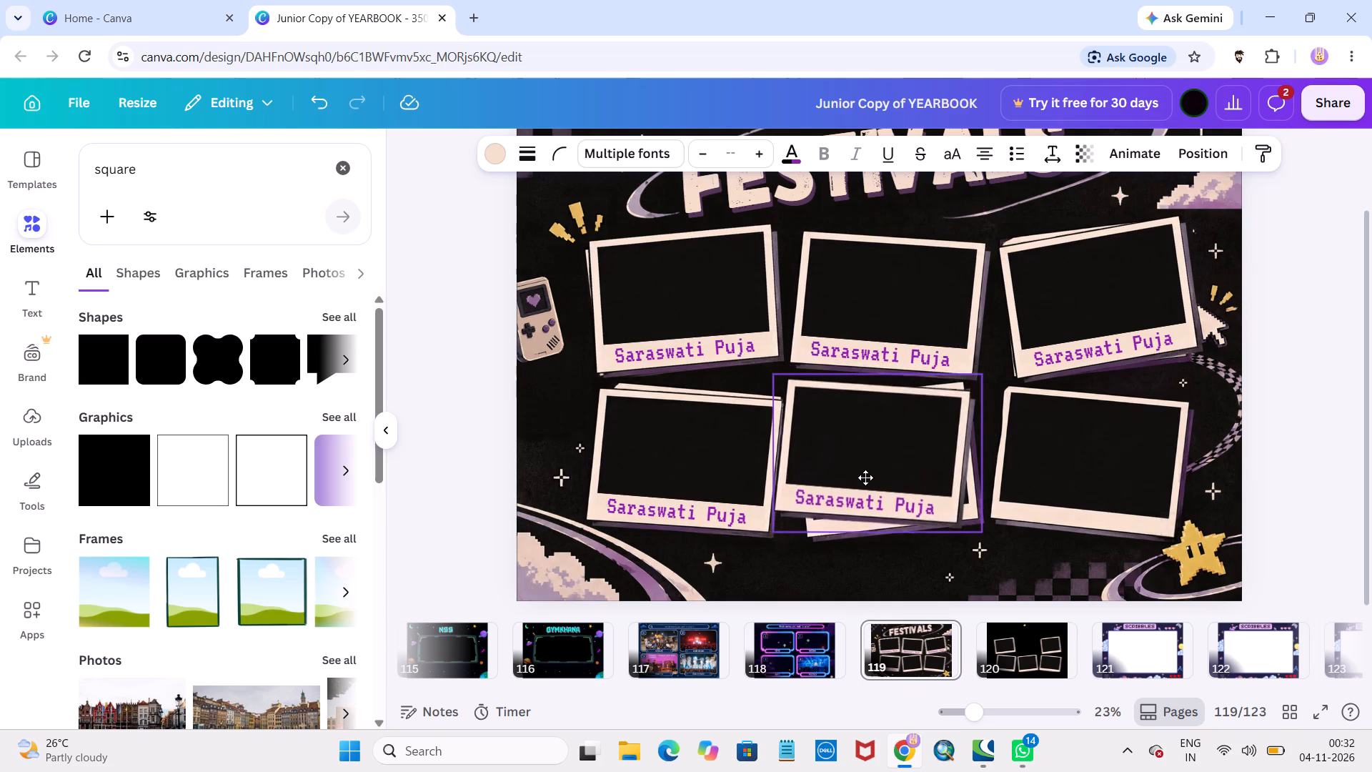
{"action": "left_click_drag", "start_coordinate": [865, 477], "coordinate": [870, 485]}
{"action": "left_click_drag", "start_coordinate": [1032, 467], "coordinate": [1030, 431]}
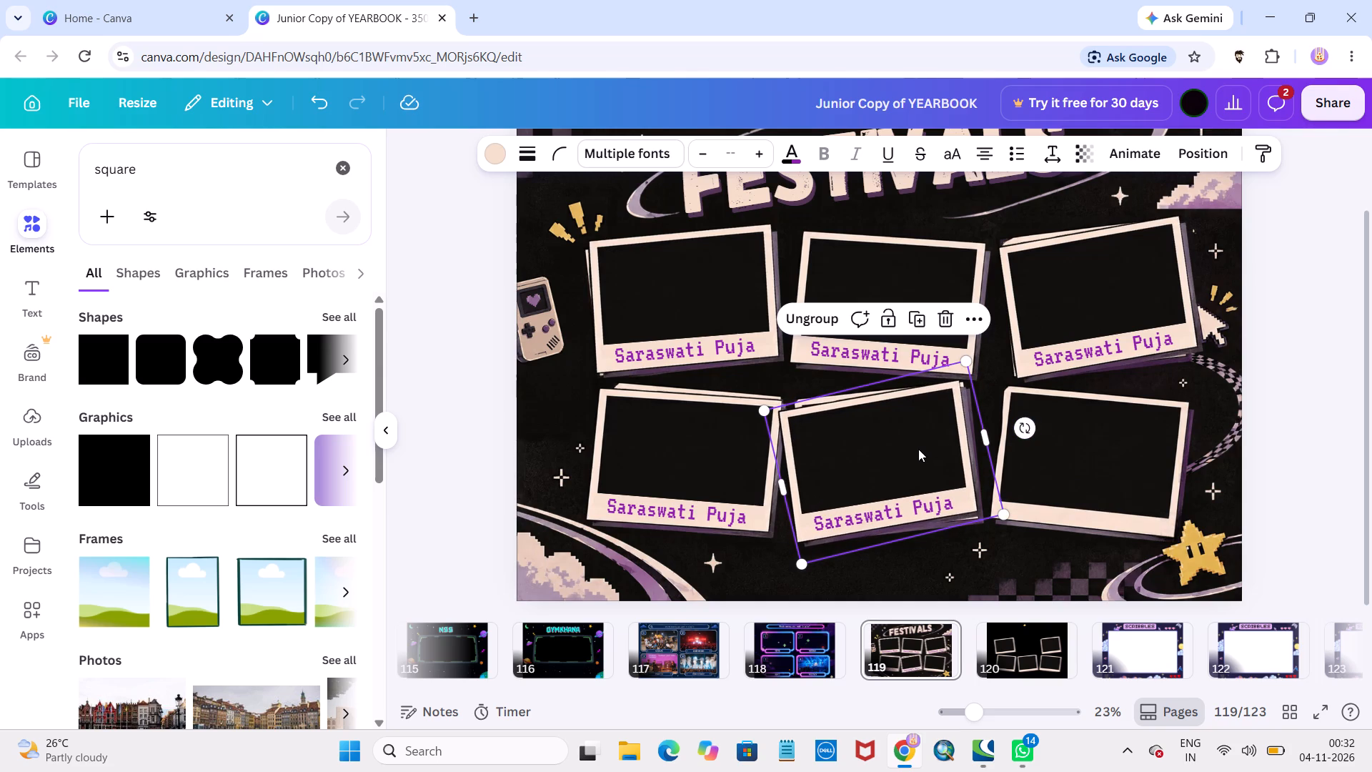
{"action": "left_click_drag", "start_coordinate": [915, 449], "coordinate": [917, 455]}
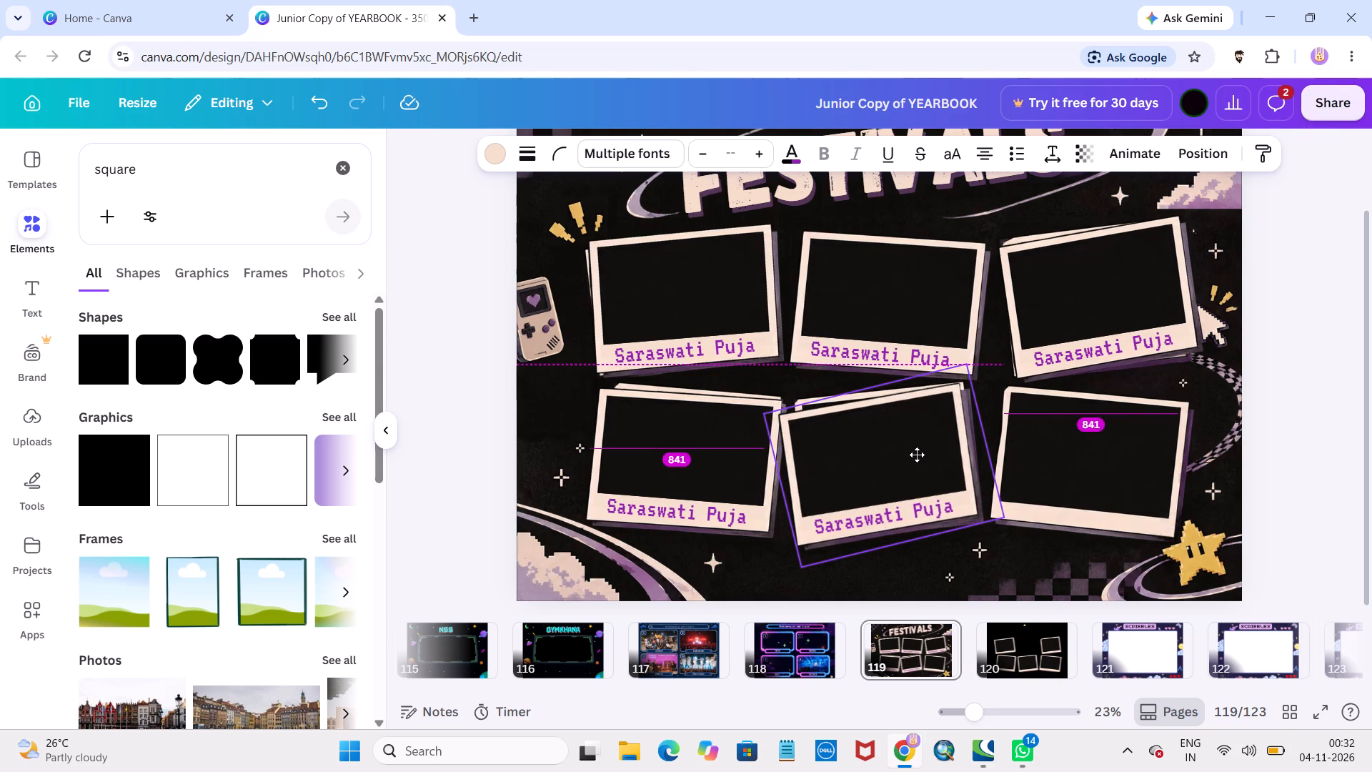
{"action": "left_click_drag", "start_coordinate": [917, 455], "coordinate": [918, 456]}
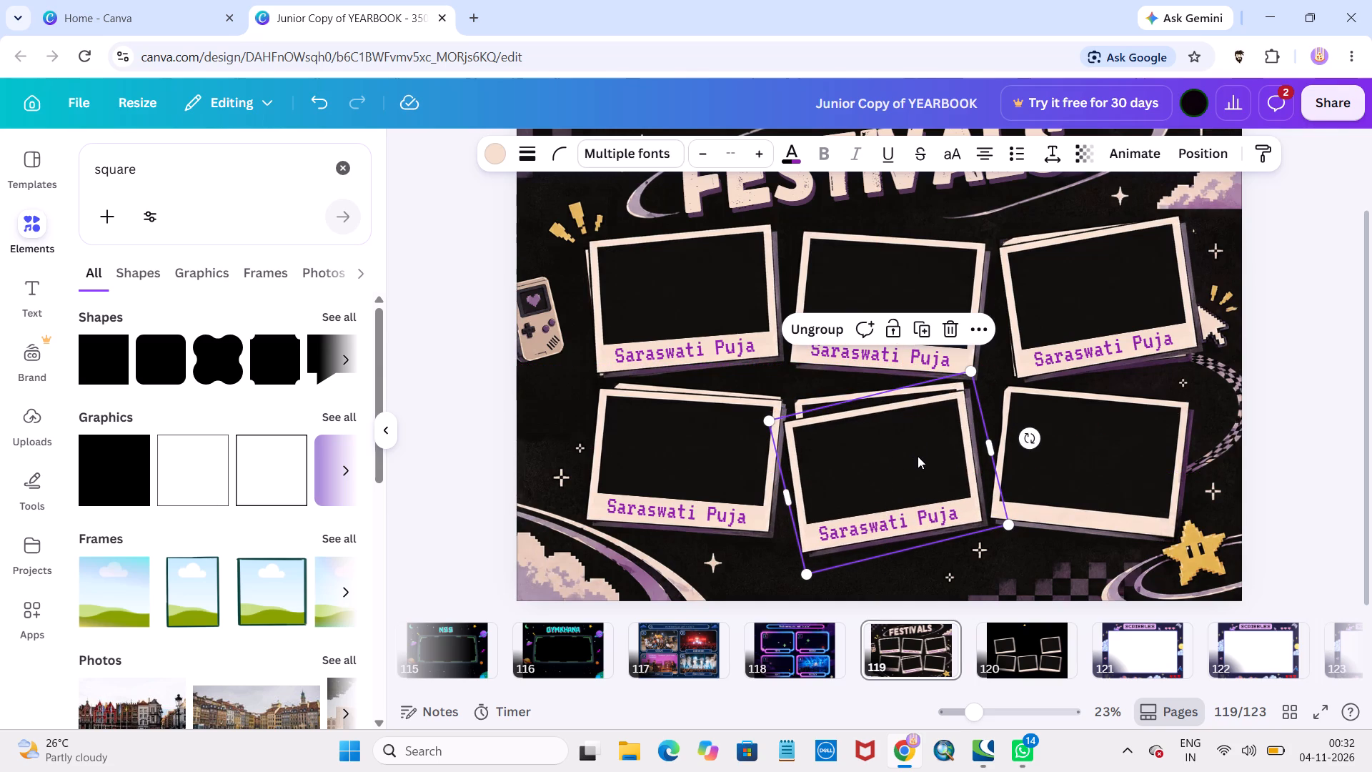
Paste one more Saraswati Puja frame copy and place it over the lower right photo frame.
{"action": "key", "text": "ctrl+v"}
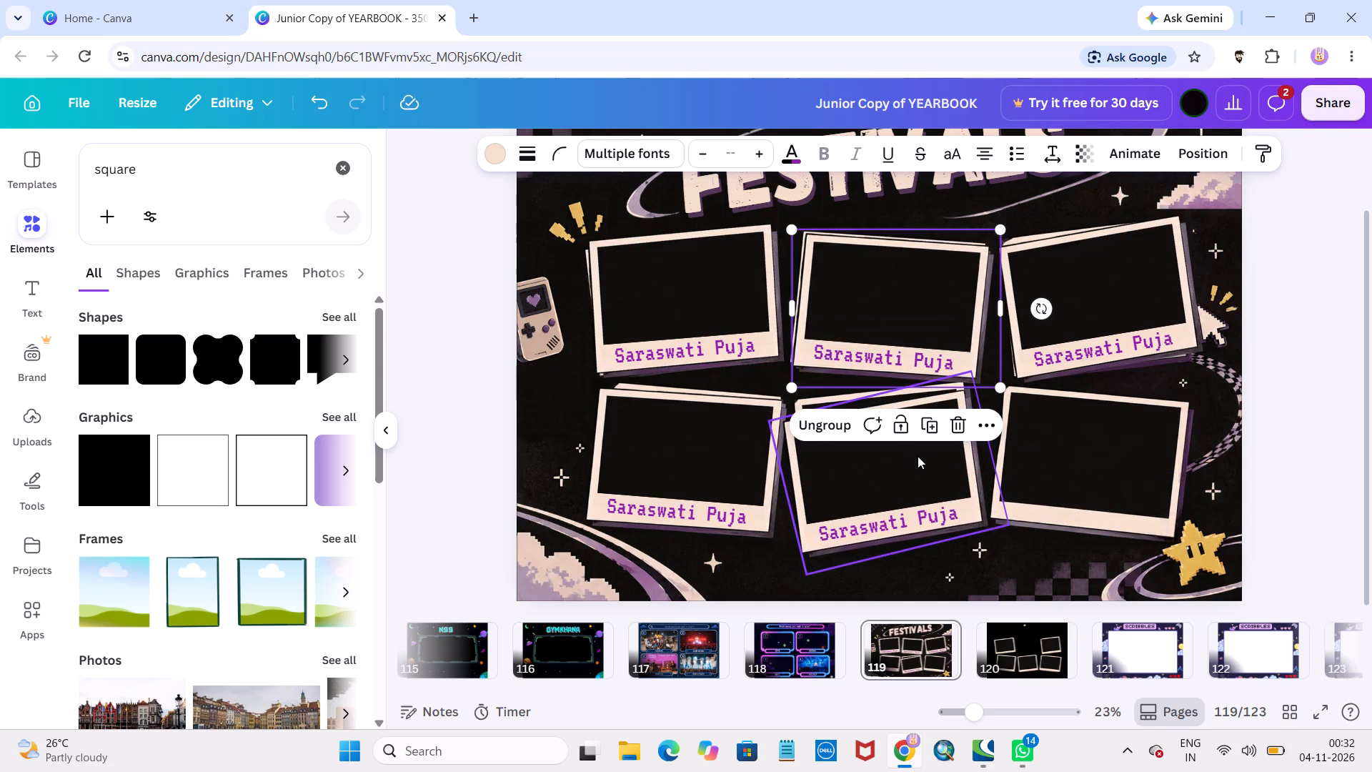
{"action": "left_click_drag", "start_coordinate": [866, 310], "coordinate": [1043, 451]}
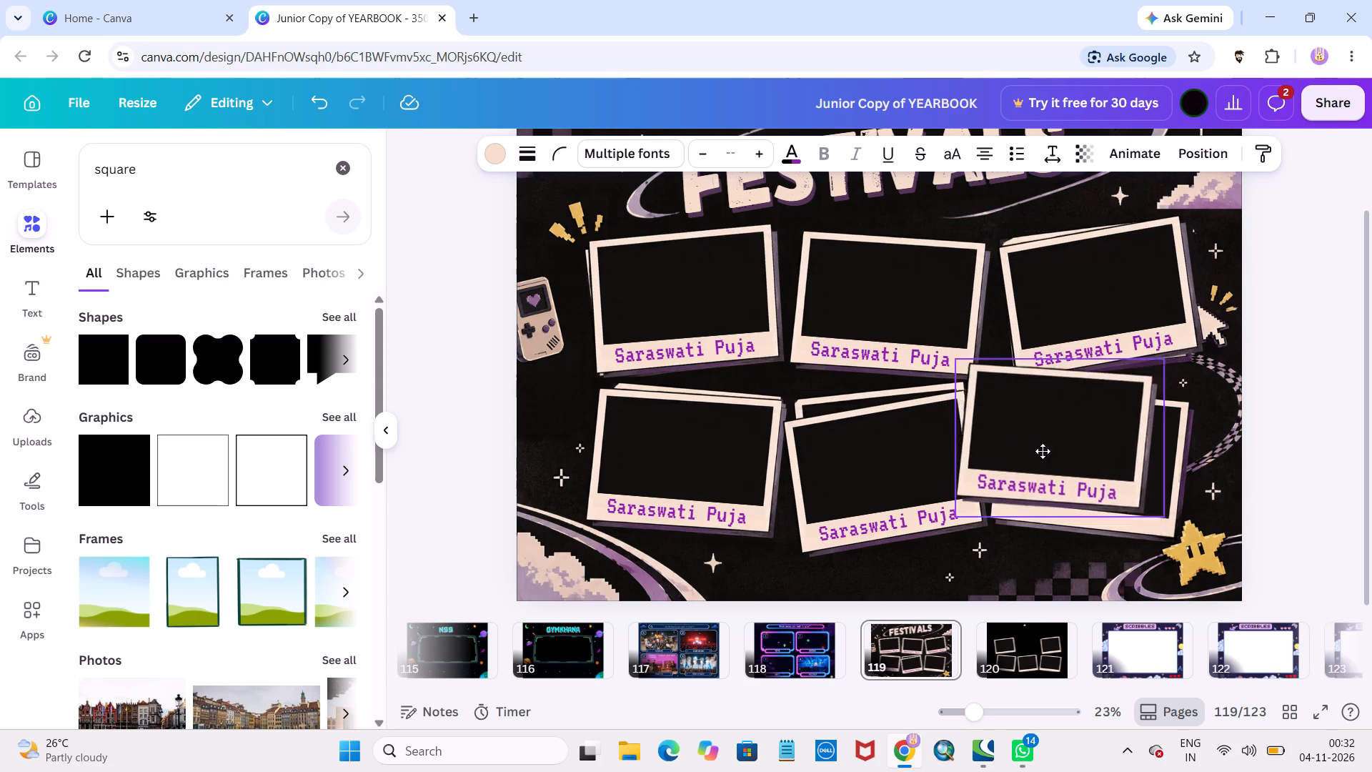
{"action": "left_click_drag", "start_coordinate": [1043, 451], "coordinate": [1068, 465]}
{"action": "left_click", "coordinate": [1298, 308]}
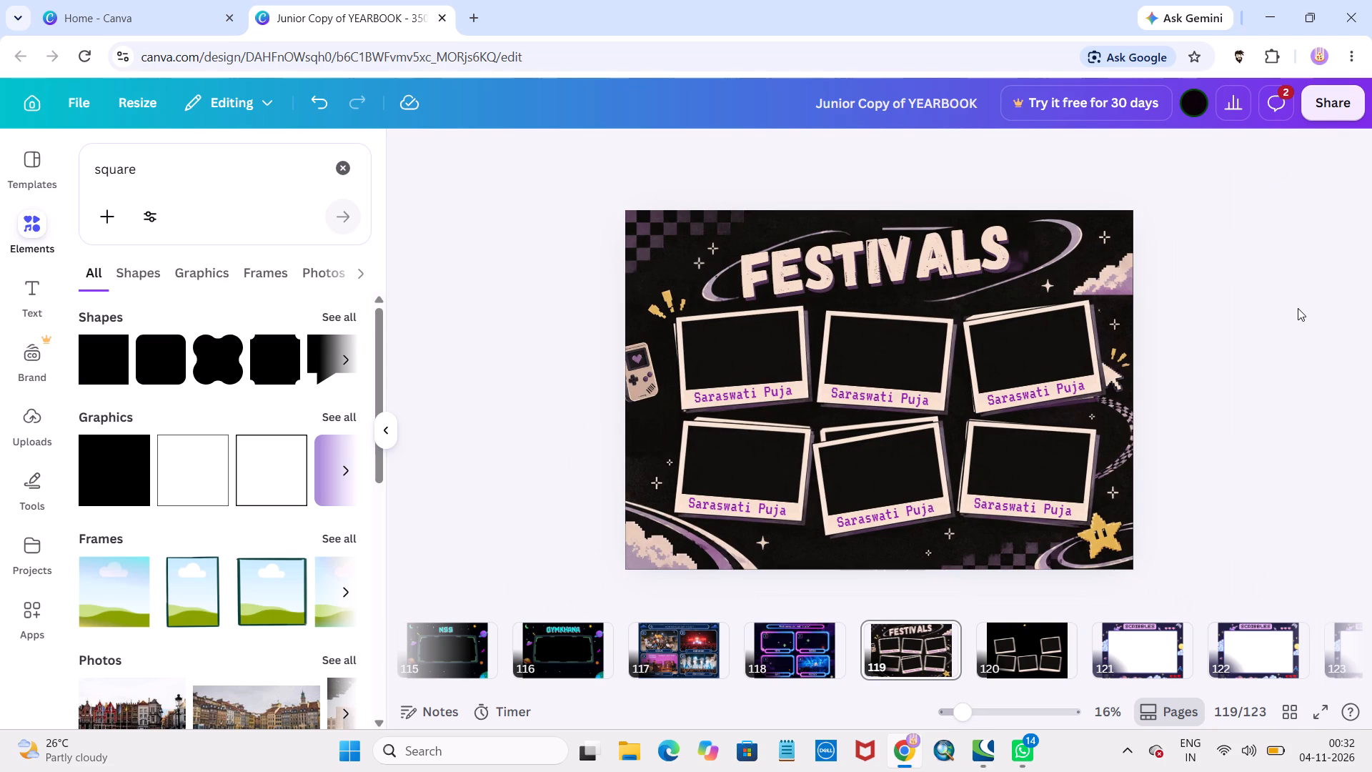
Shift the lower middle frame copy slightly upward so it lines up with the frame beneath it.
{"action": "scroll", "coordinate": [1085, 325], "scroll_direction": "down", "scroll_amount": 2}
{"action": "left_click", "coordinate": [887, 451]}
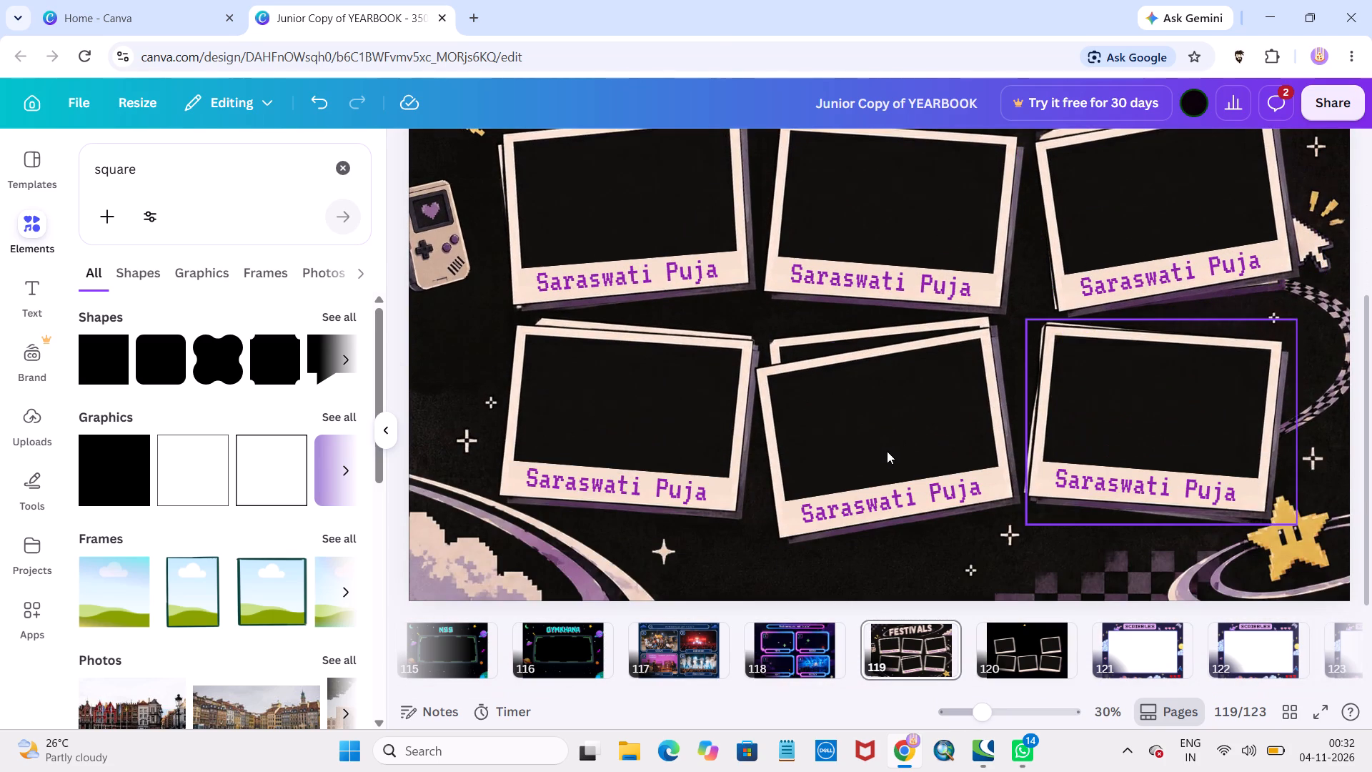
{"action": "left_click_drag", "start_coordinate": [916, 451], "coordinate": [930, 430]}
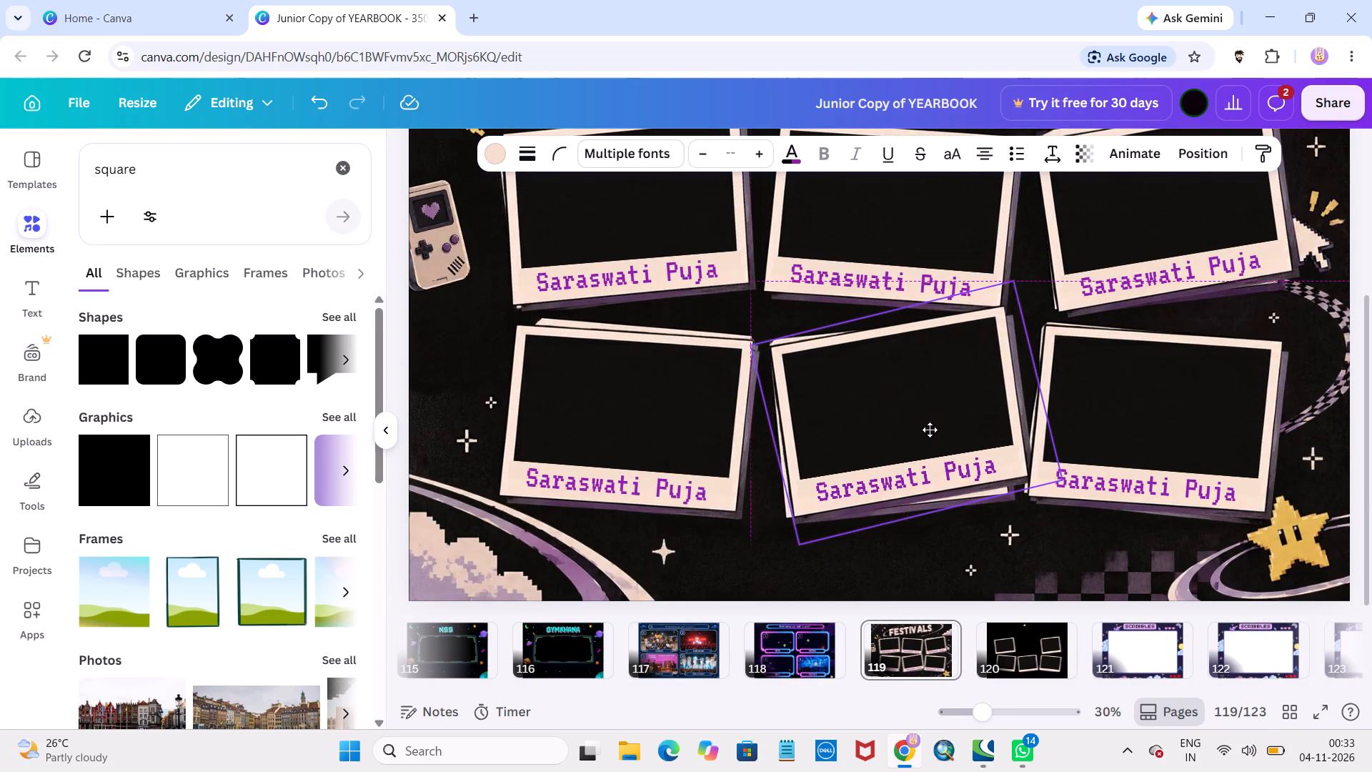
{"action": "left_click_drag", "start_coordinate": [930, 430], "coordinate": [925, 435]}
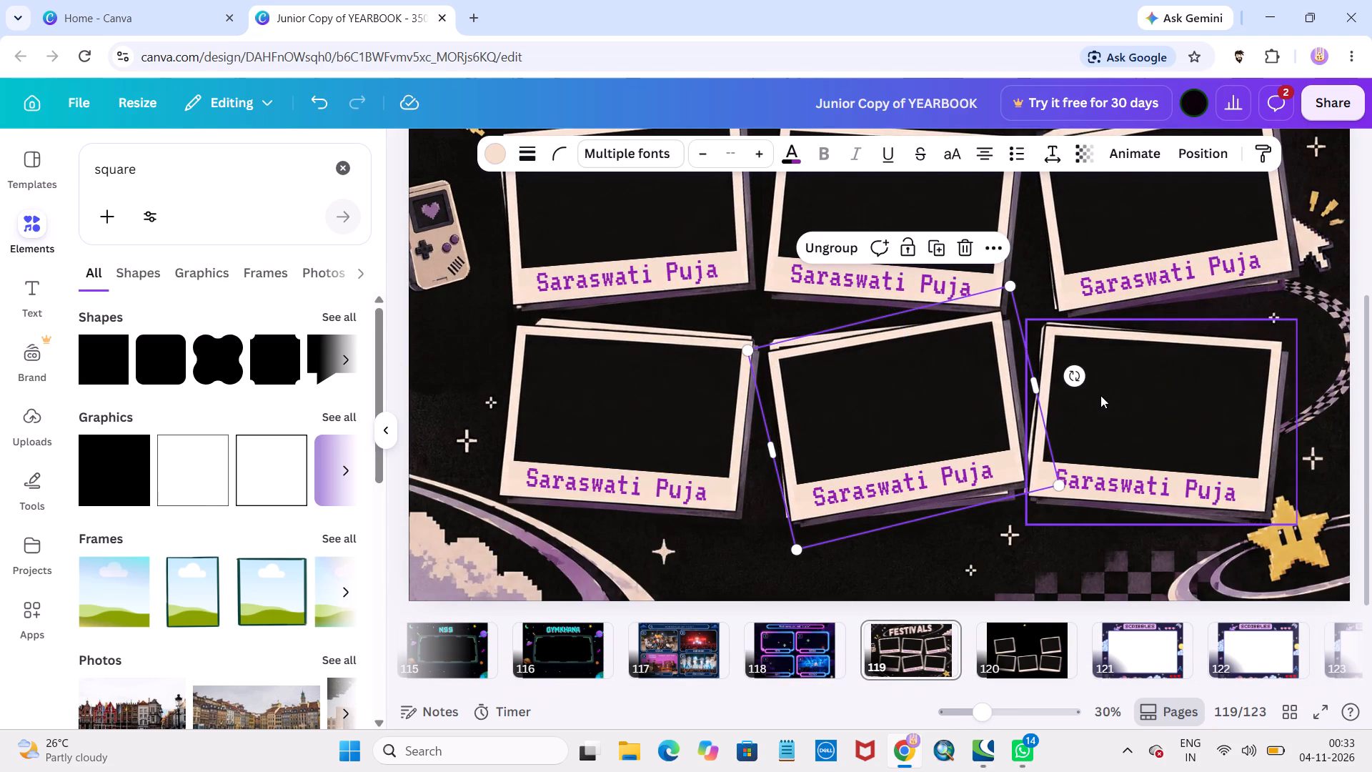
{"action": "left_click", "coordinate": [1263, 340]}
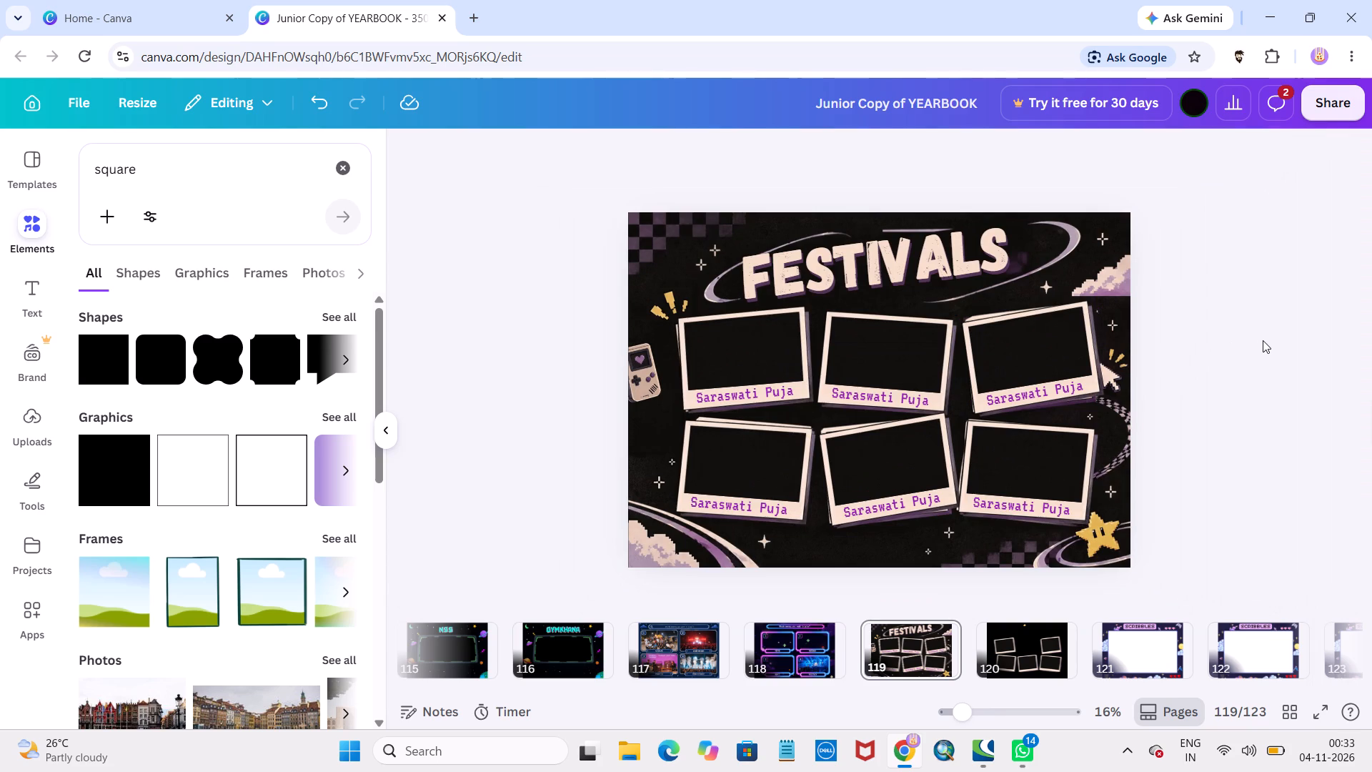
Ungroup the captioned frame copies at upper left, lower left, lower middle, upper right and lower right of the page.
{"action": "scroll", "coordinate": [1263, 340], "scroll_direction": "down", "scroll_amount": 1}
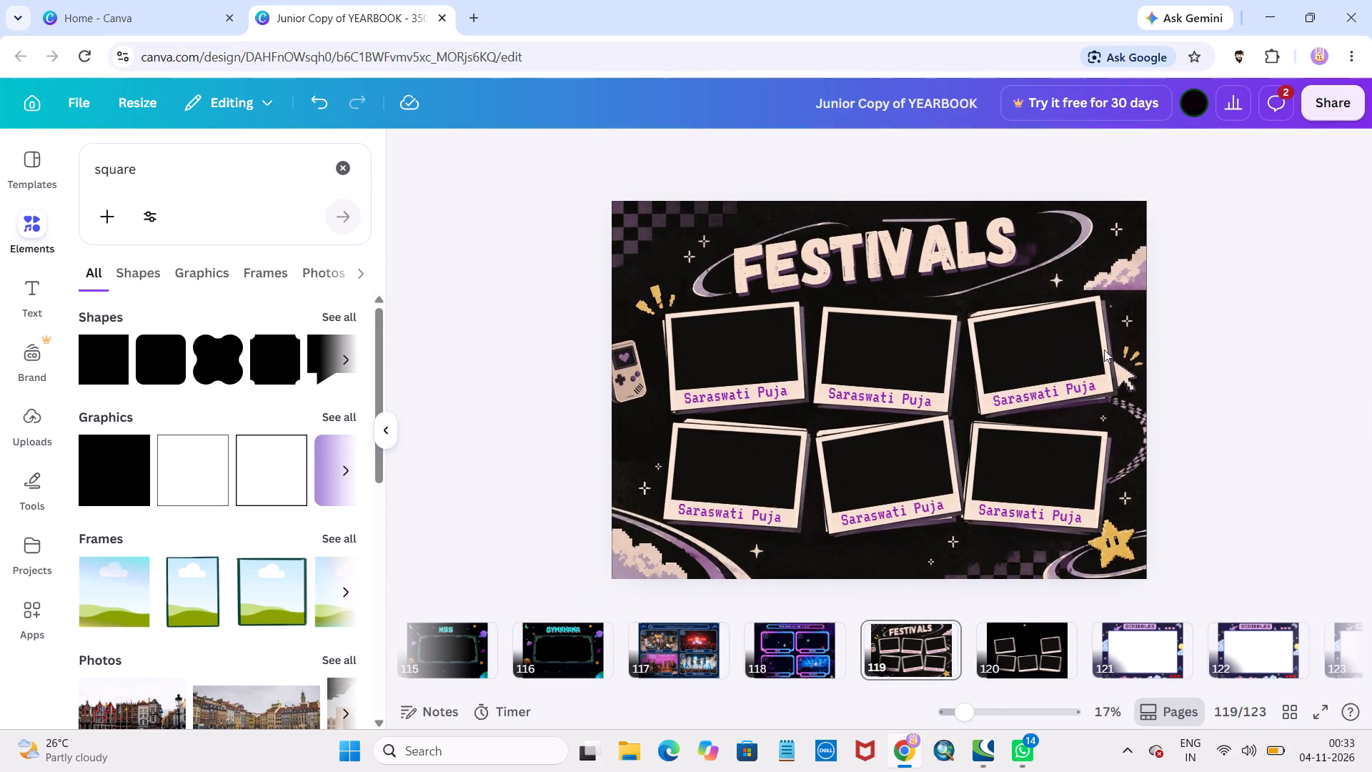
{"action": "scroll", "coordinate": [929, 377], "scroll_direction": "down", "scroll_amount": 1}
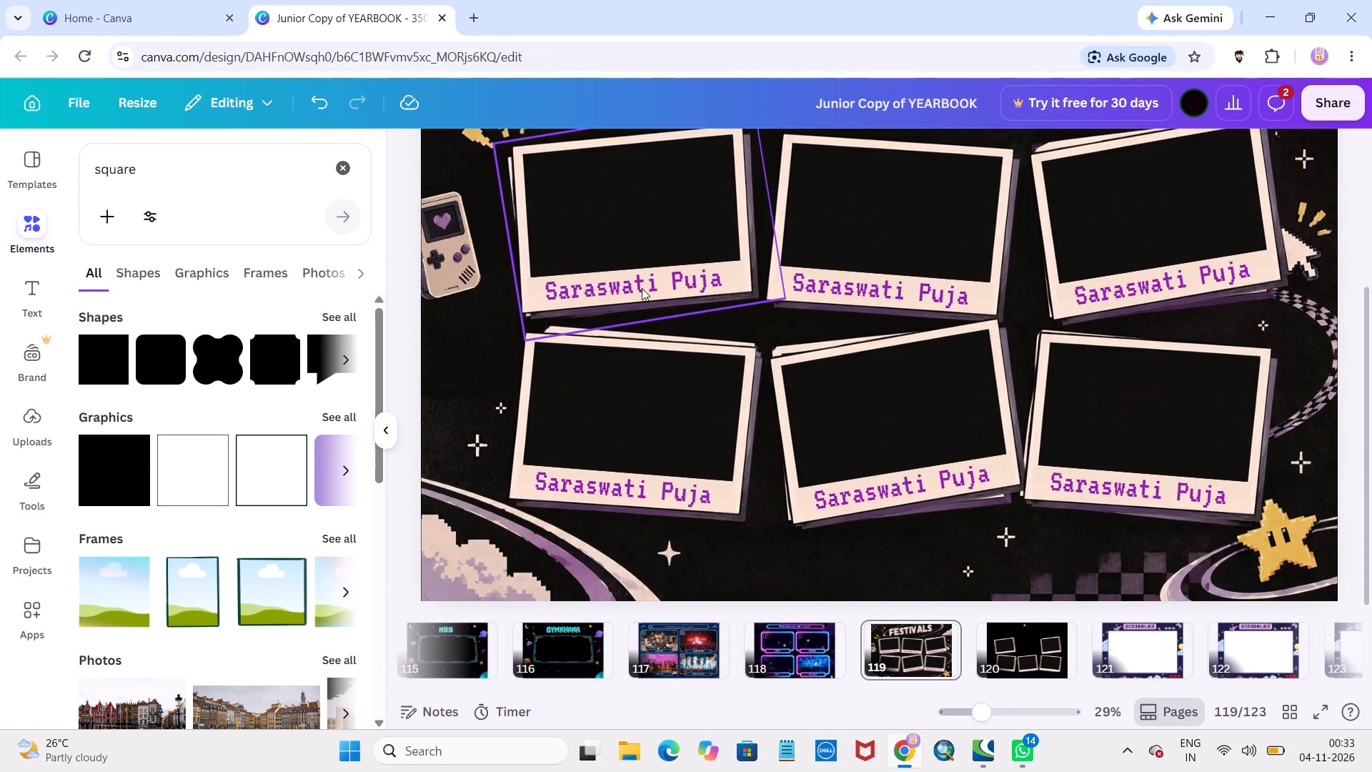
{"action": "left_click", "coordinate": [642, 286]}
{"action": "left_click", "coordinate": [559, 380]}
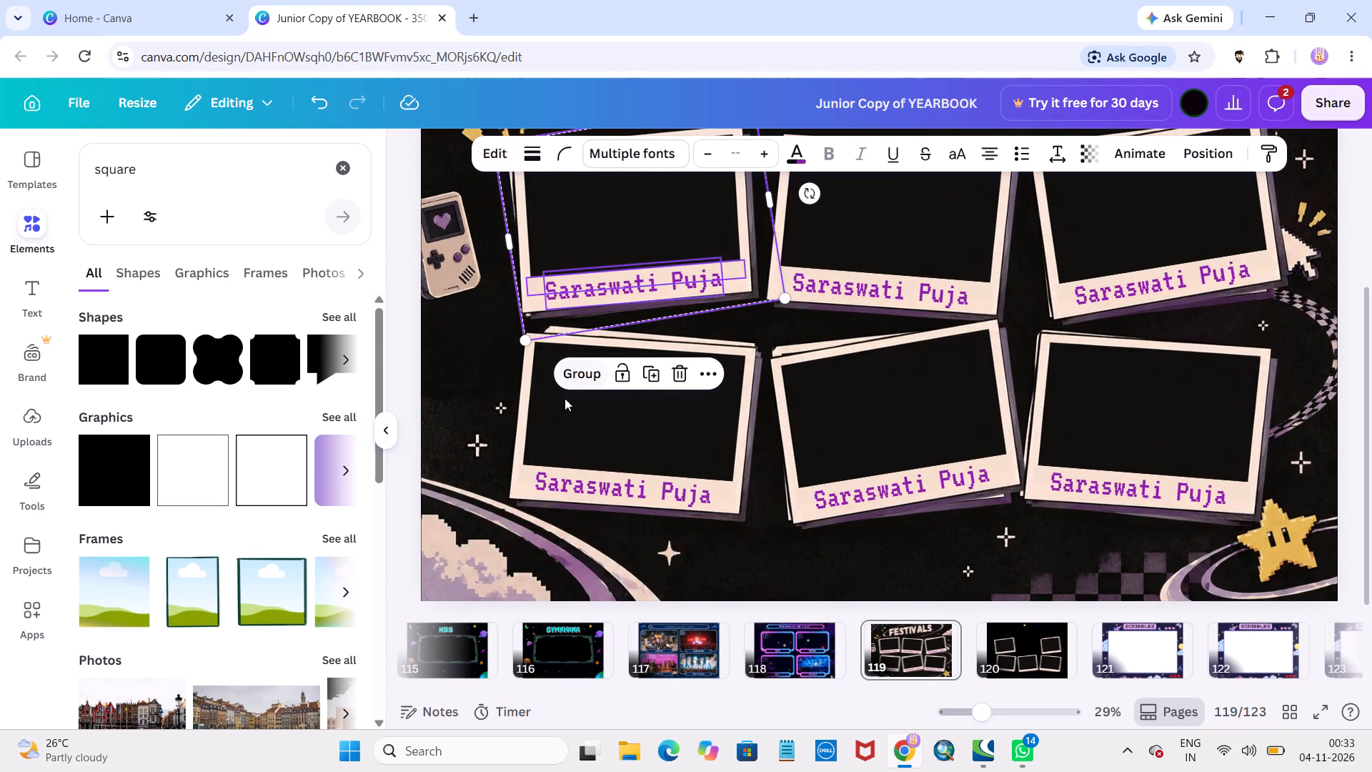
{"action": "left_click", "coordinate": [572, 419]}
{"action": "left_click", "coordinate": [567, 289]}
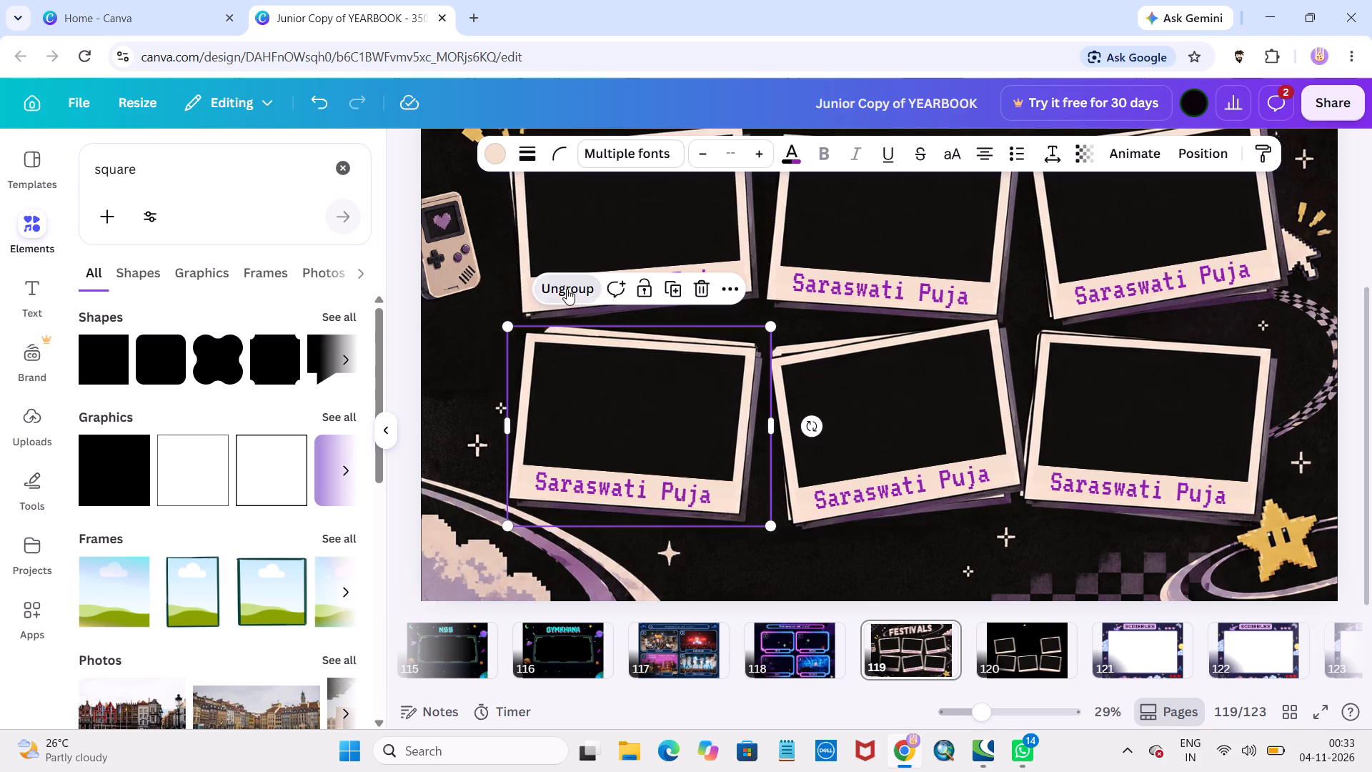
{"action": "left_click", "coordinate": [890, 421]}
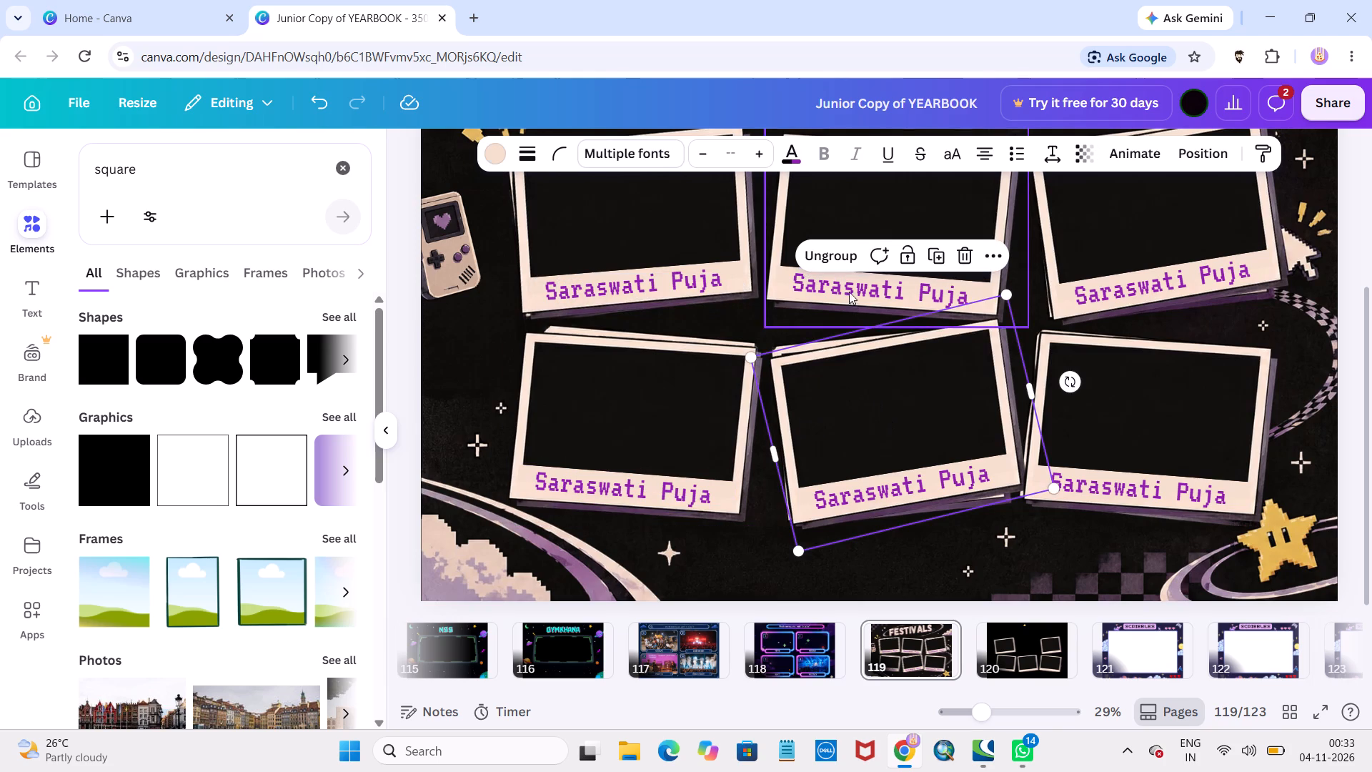
{"action": "left_click", "coordinate": [838, 254]}
{"action": "left_click", "coordinate": [1195, 268]}
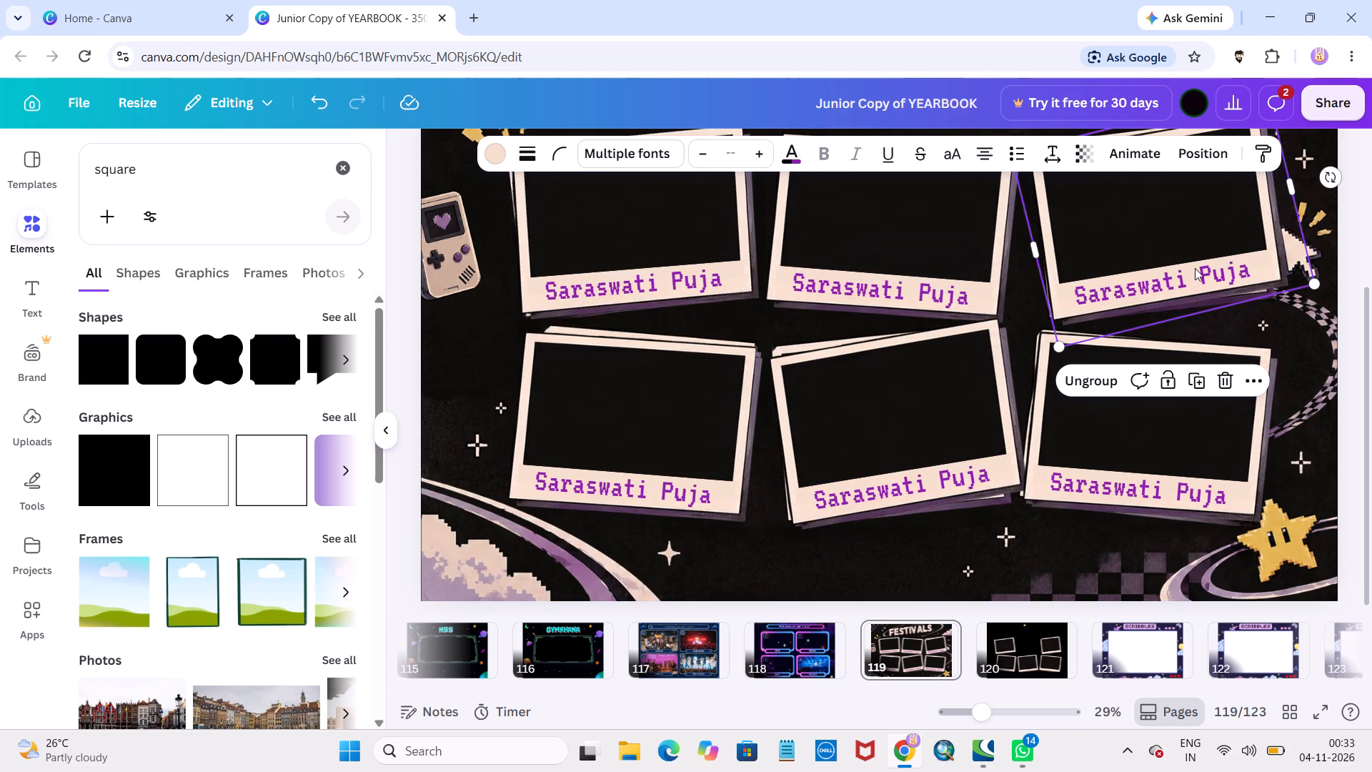
{"action": "left_click", "coordinate": [1083, 396]}
{"action": "left_click", "coordinate": [1108, 430]}
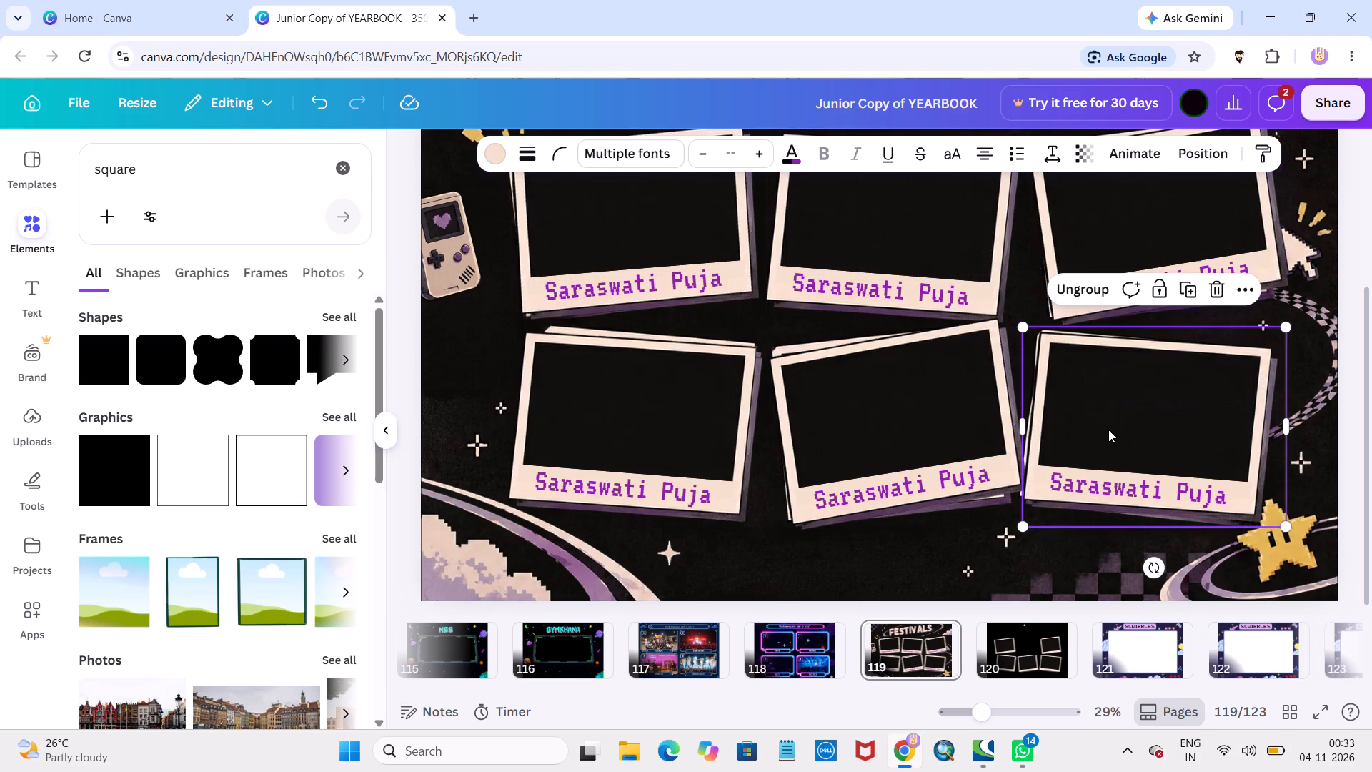
{"action": "left_click", "coordinate": [1073, 291]}
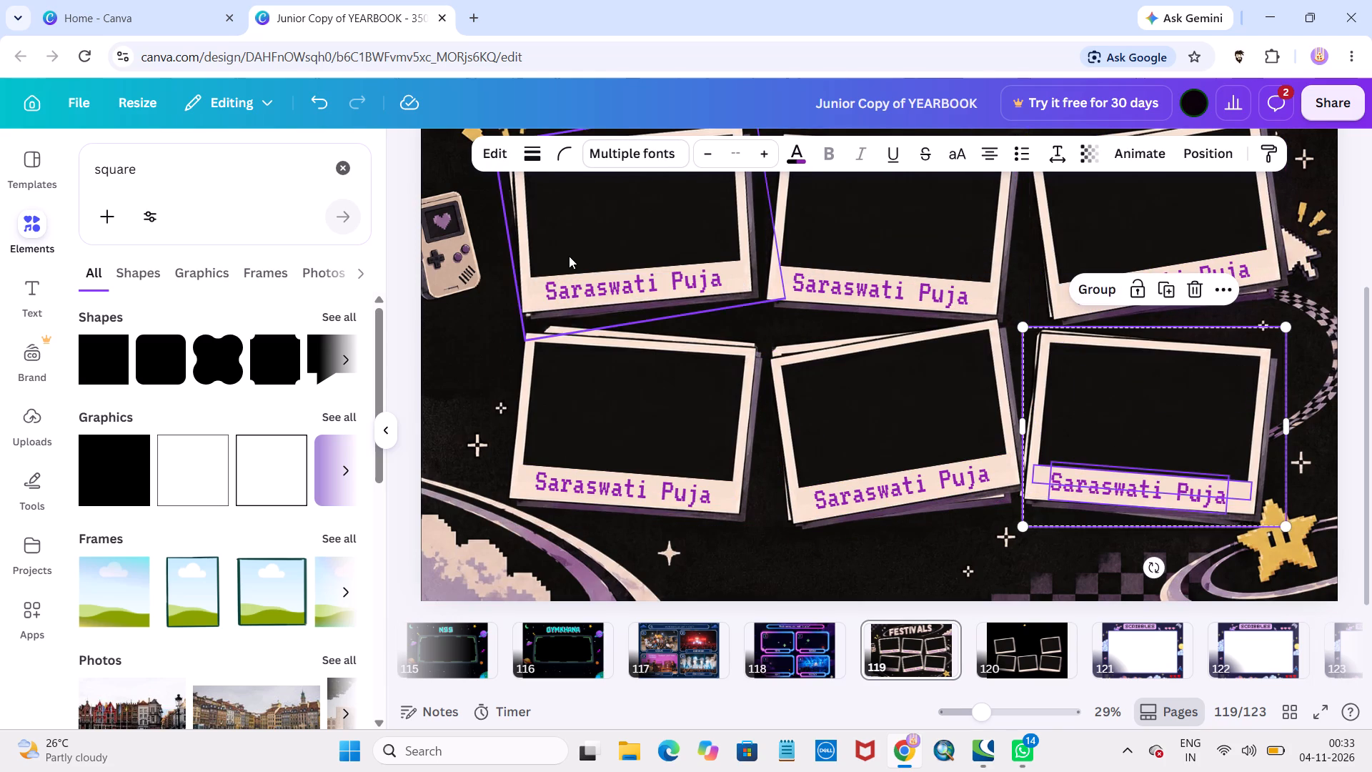
Replace the upper left frame's caption with "Diwali".
{"action": "double_click", "coordinate": [772, 295]}
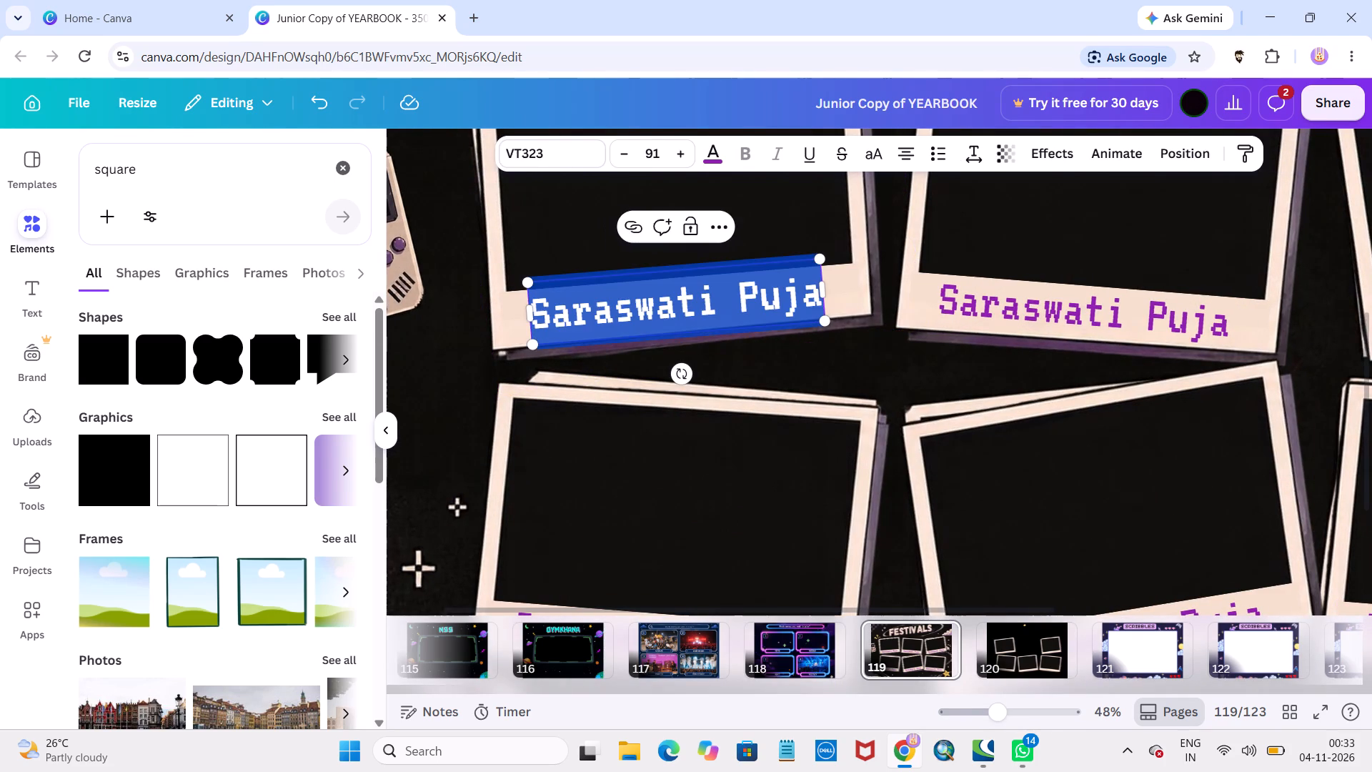
{"action": "key", "text": "BackSpace"}
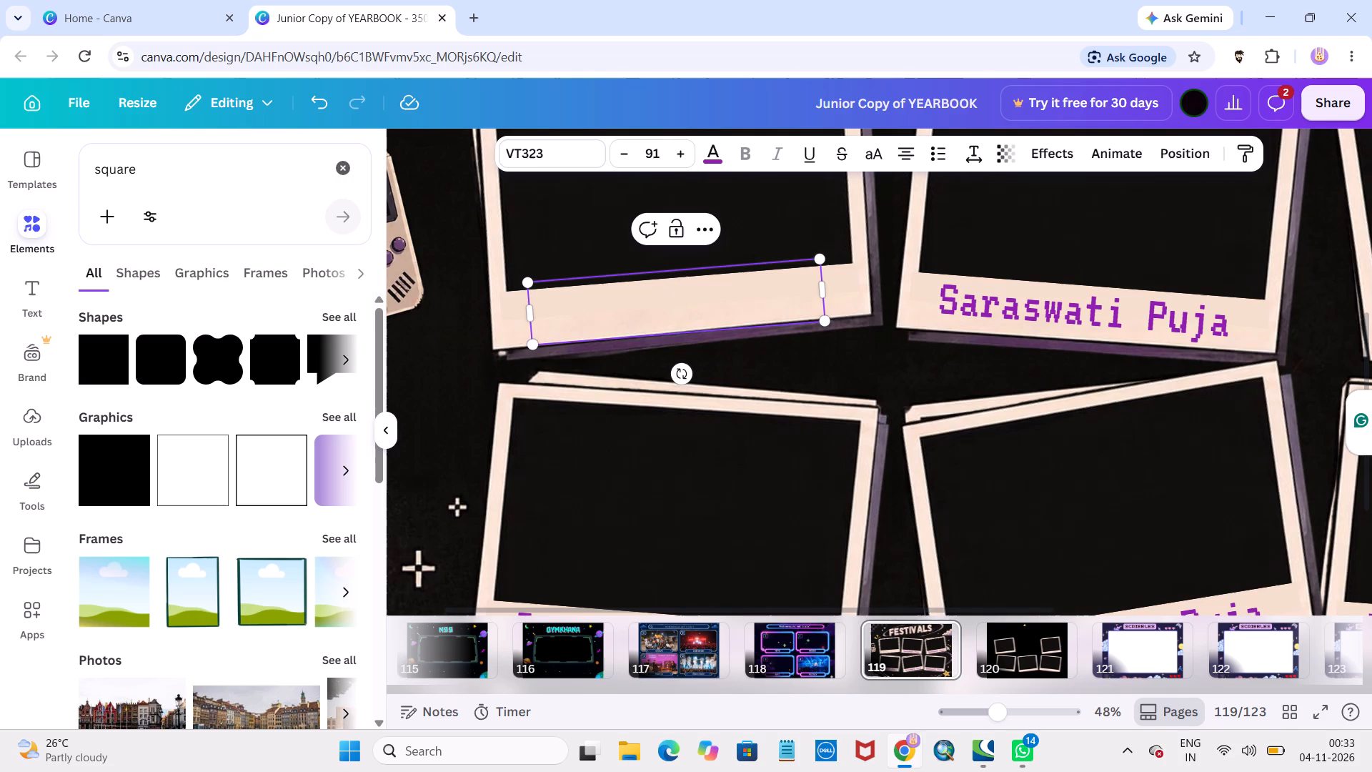
{"action": "key", "text": "d"}
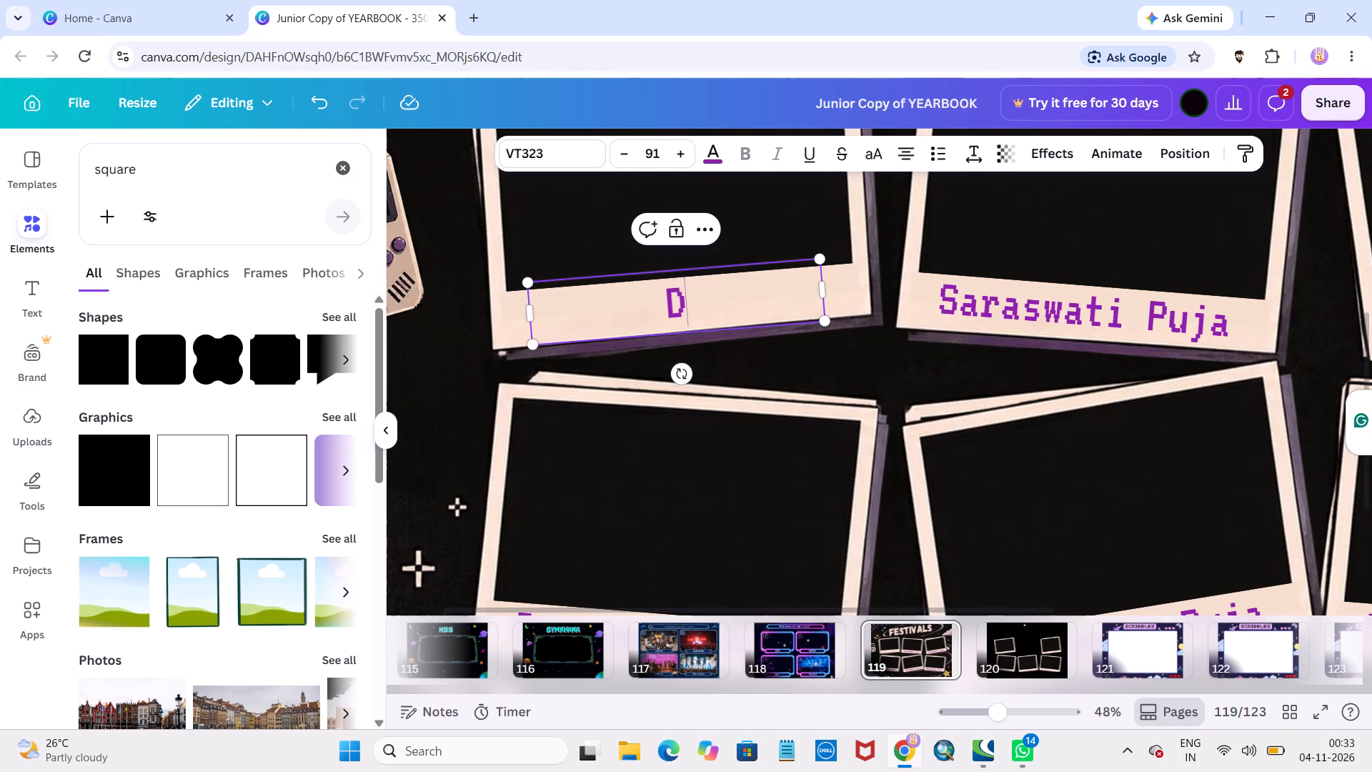
{"action": "type", "text": "iwali"}
Replace the upper right frame's caption with "Republic Day".
{"action": "scroll", "coordinate": [1155, 337], "scroll_direction": "left", "scroll_amount": 2}
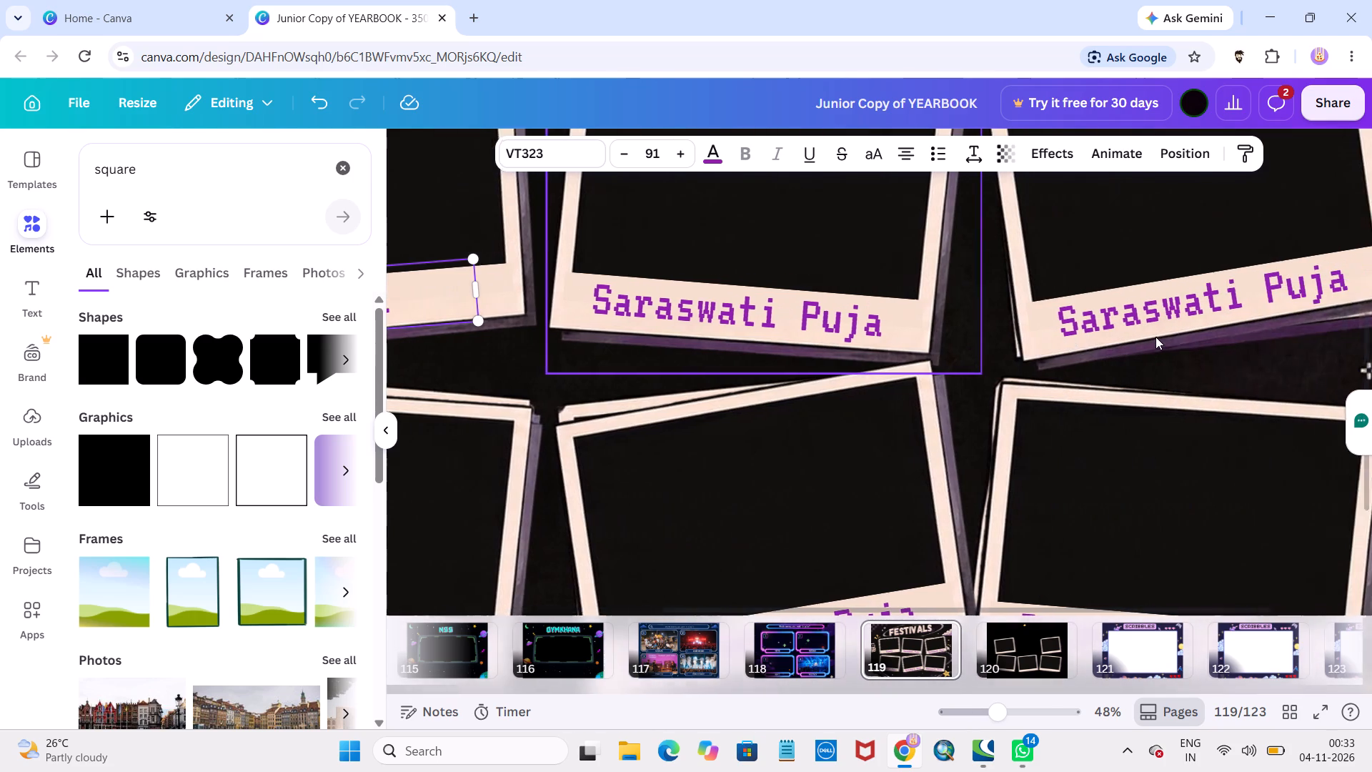
{"action": "scroll", "coordinate": [1155, 337], "scroll_direction": "left", "scroll_amount": 3}
{"action": "double_click", "coordinate": [1191, 292]}
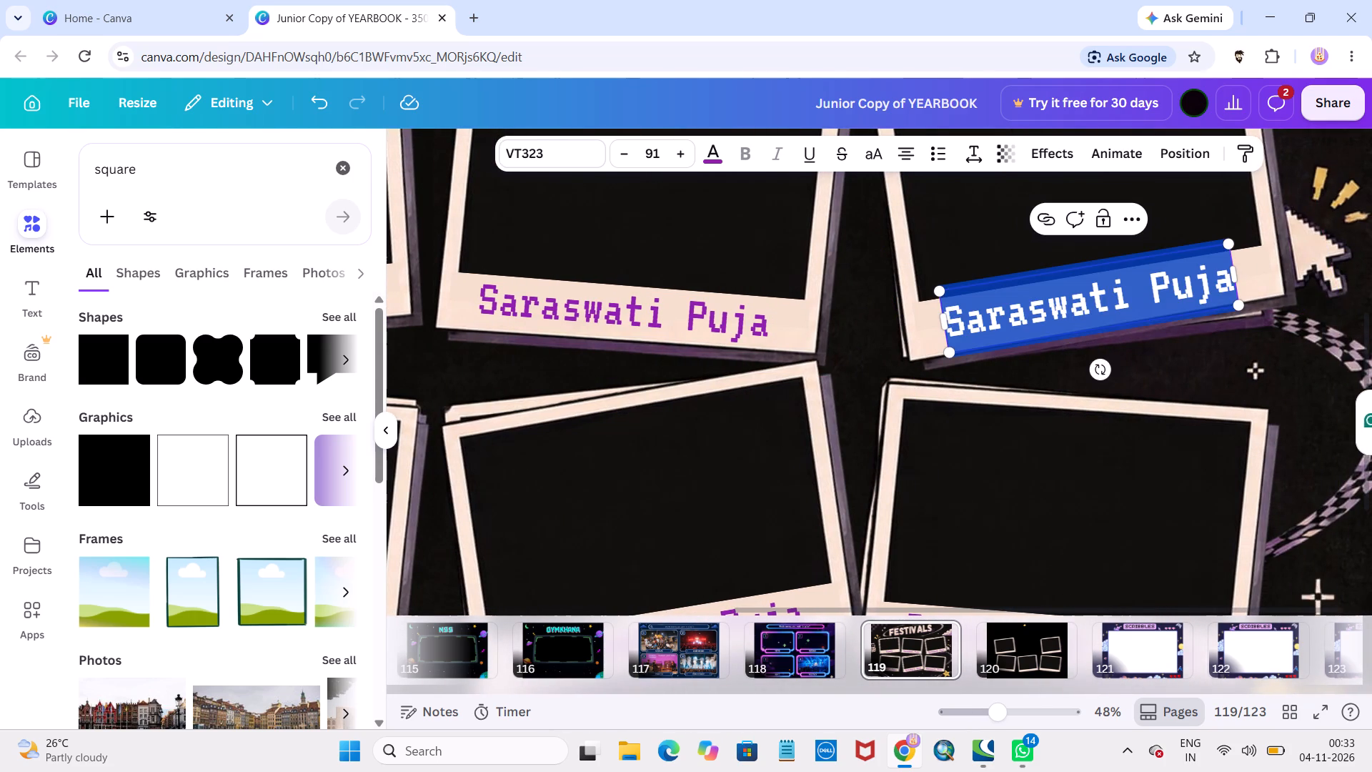
{"action": "key", "text": "BackSpace"}
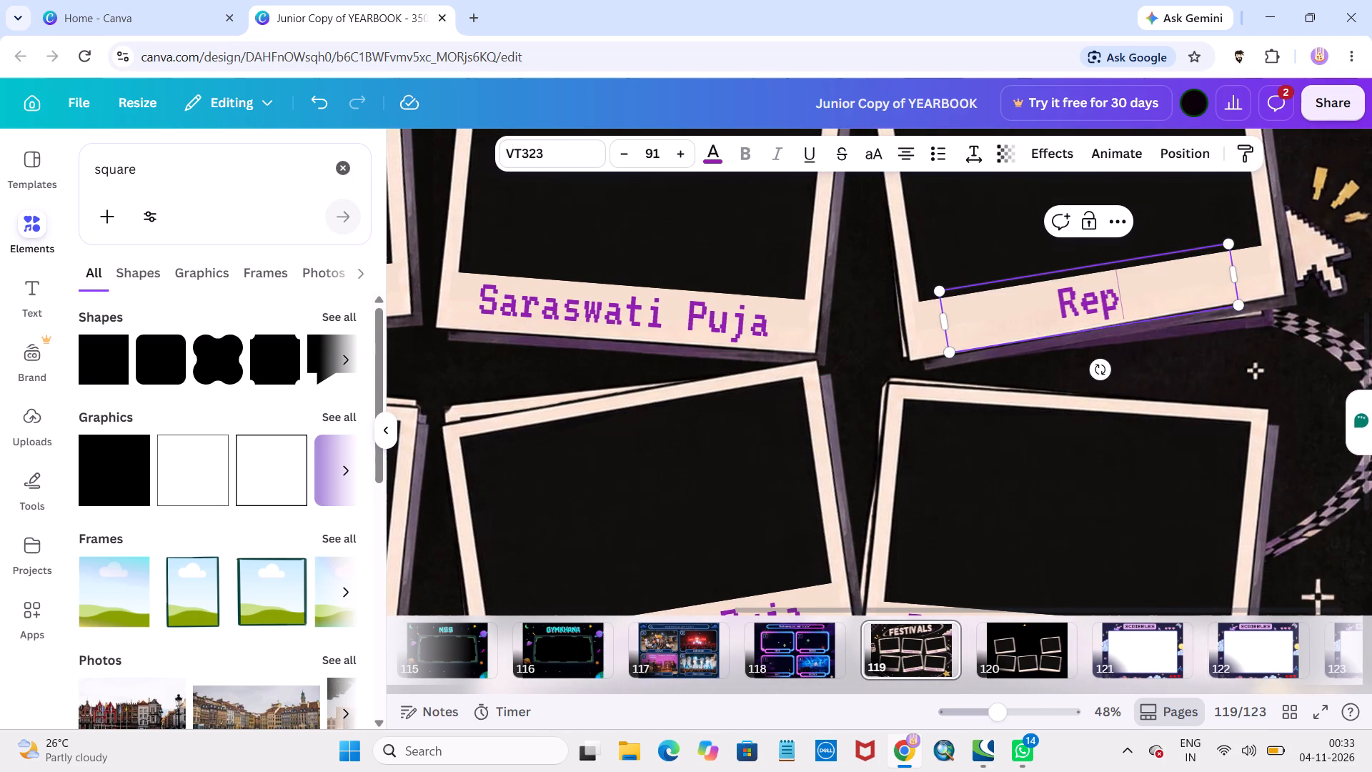
{"action": "type", "text": "ublic"}
{"action": "key", "text": "space"}
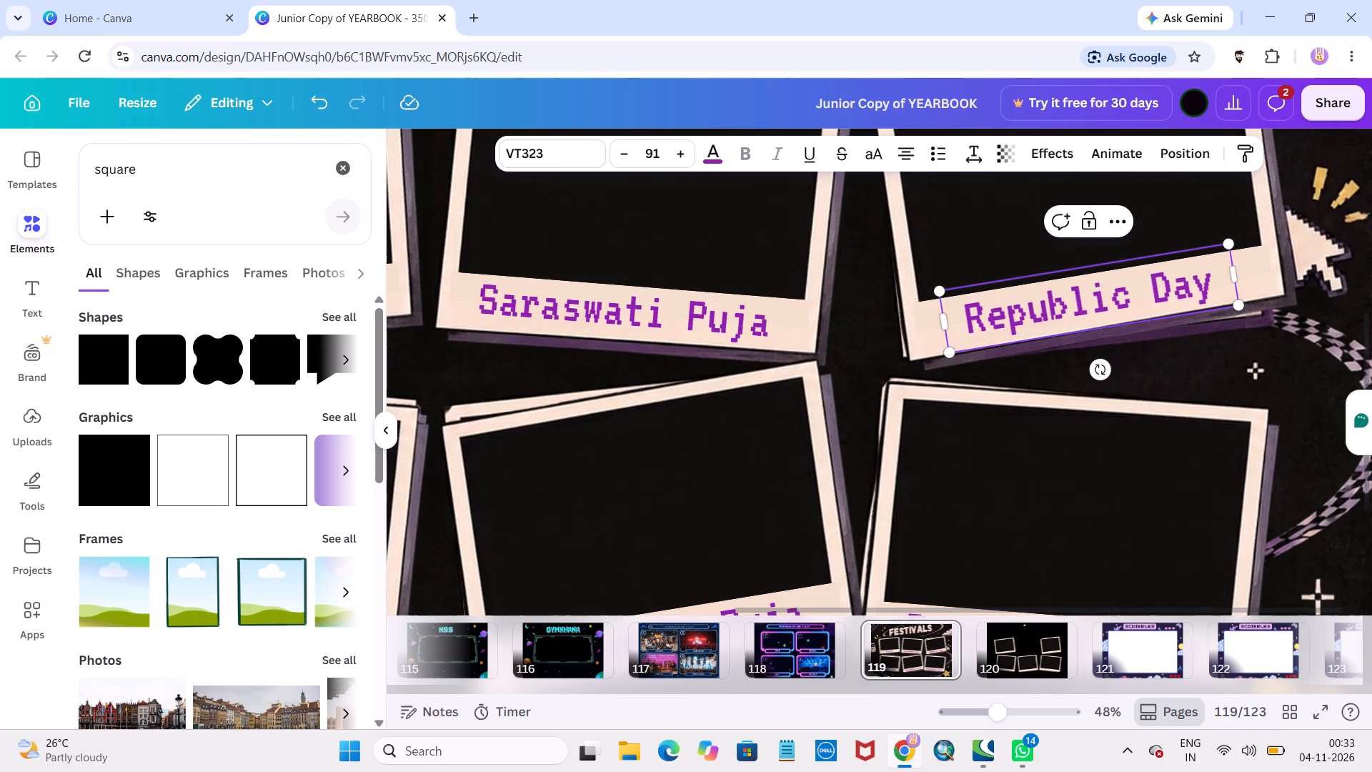
Replace the lower right frame's caption with "Ganesh Chaturthi" and widen its text box so the caption fits on one line.
{"action": "scroll", "coordinate": [913, 450], "scroll_direction": "down", "scroll_amount": 3}
{"action": "double_click", "coordinate": [1076, 423]}
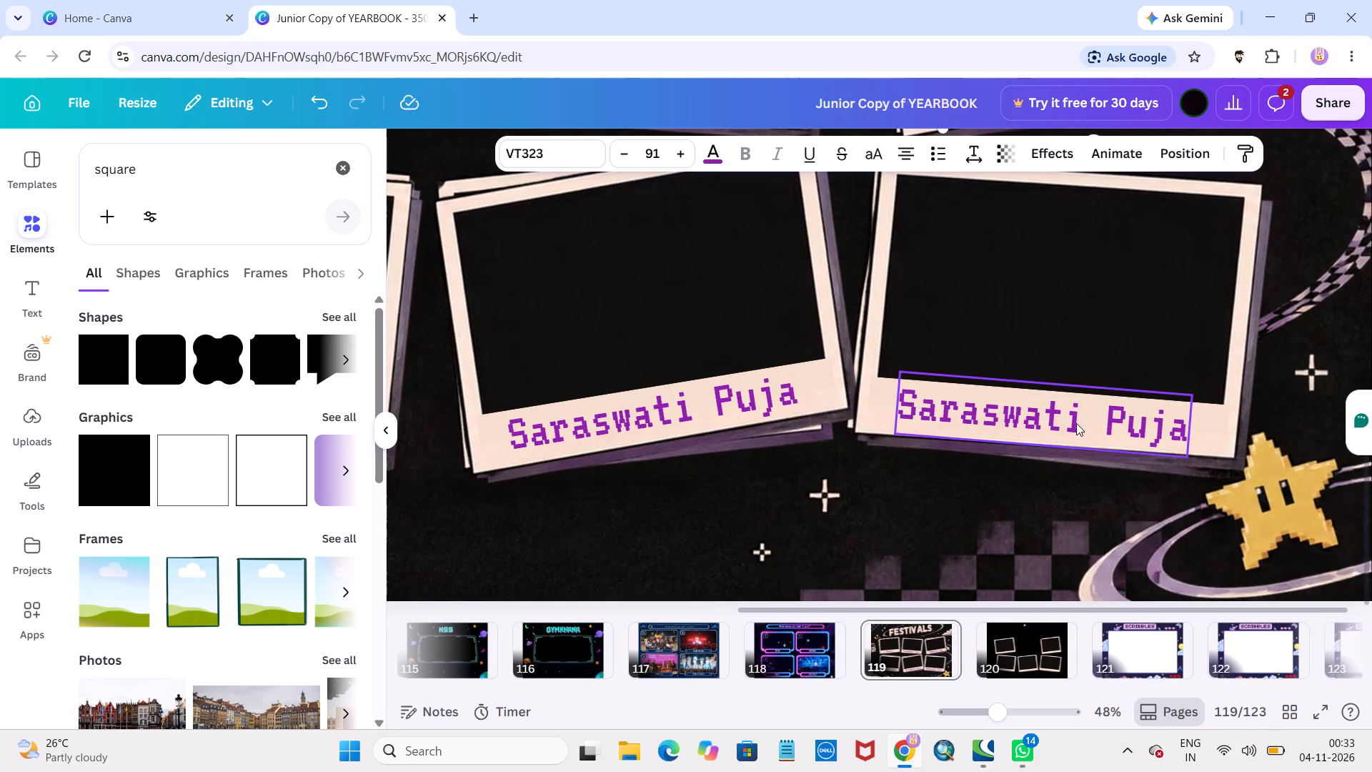
{"action": "key", "text": "BackSpace"}
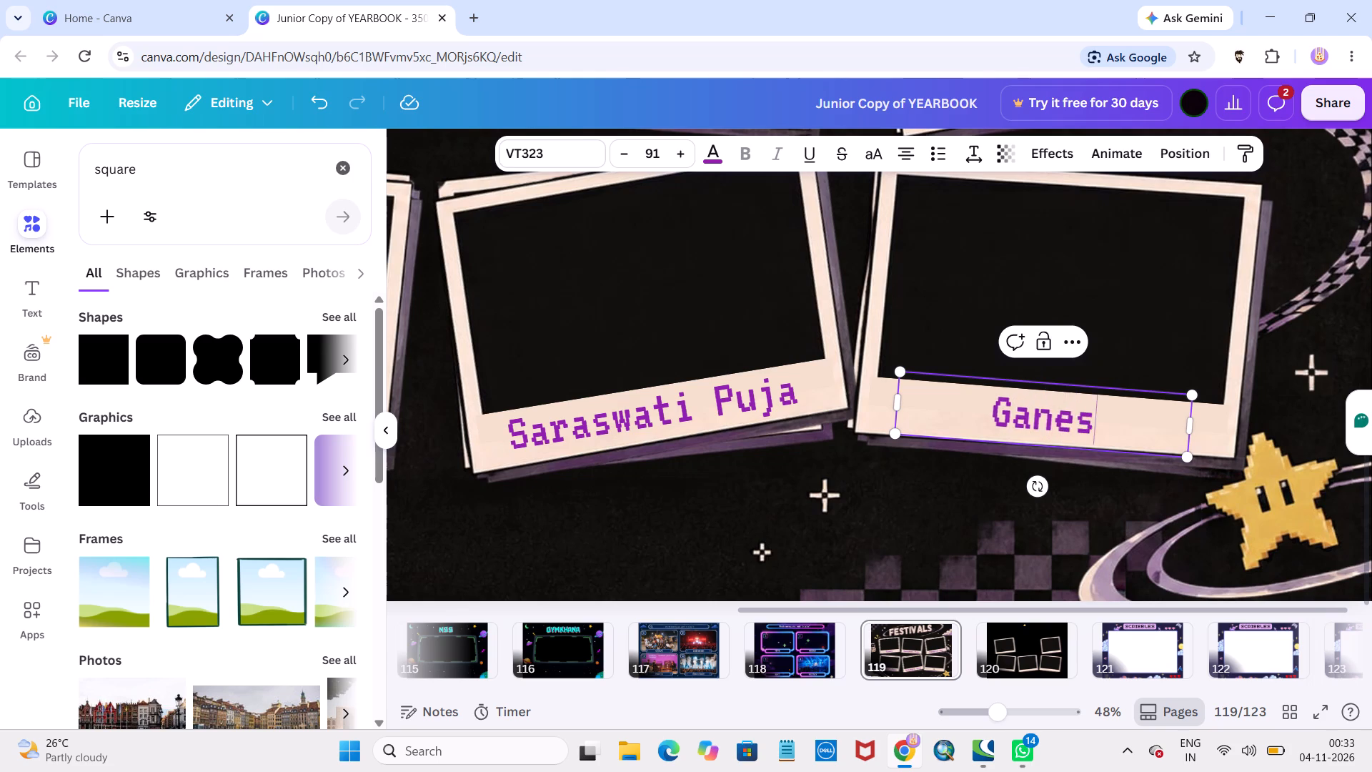
{"action": "key", "text": "space"}
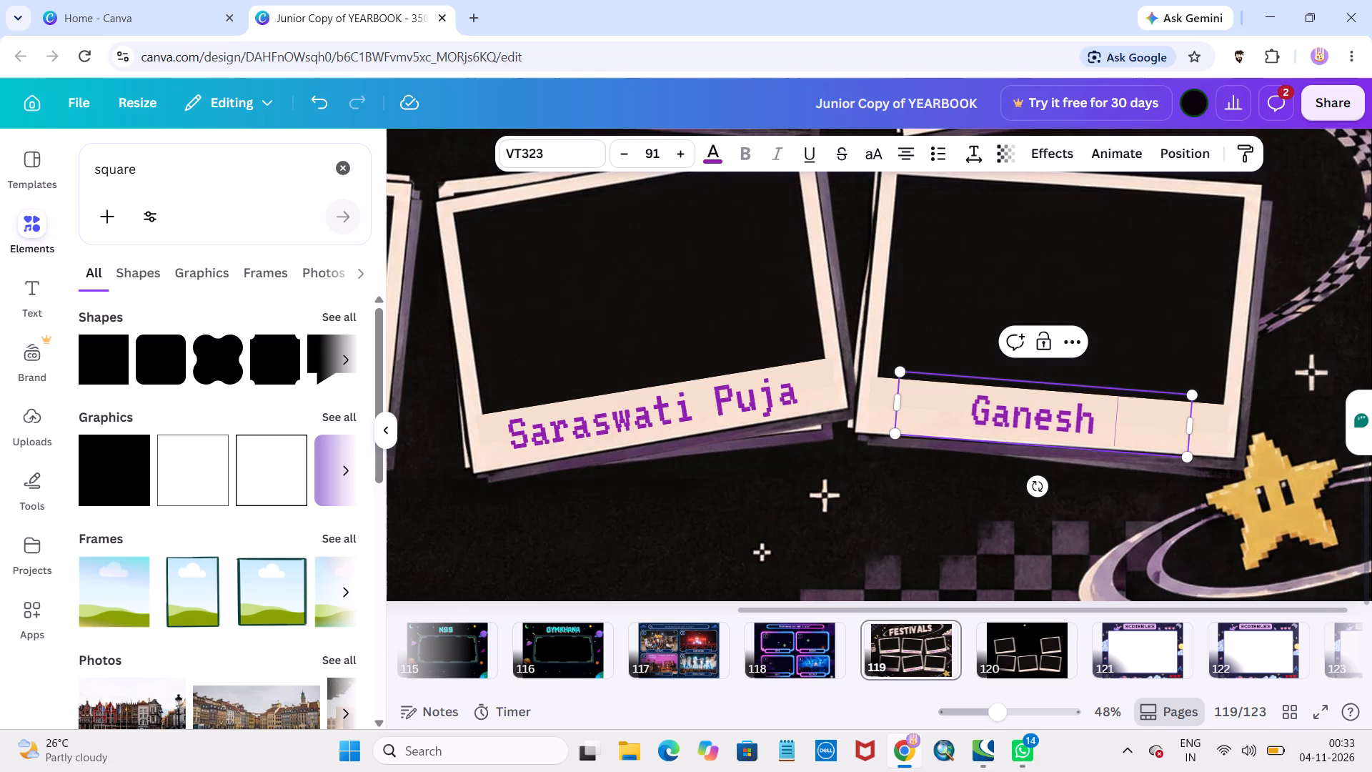
{"action": "type", "text": "ha"}
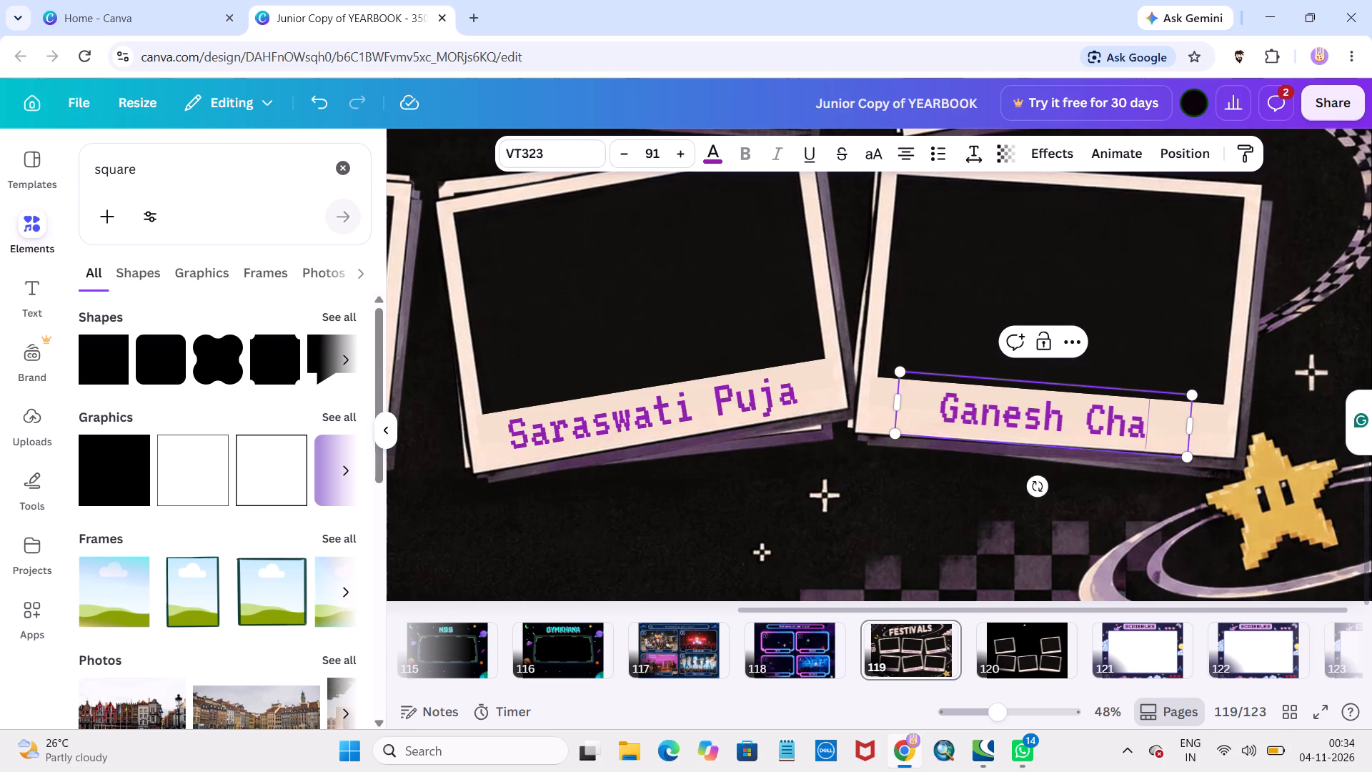
{"action": "type", "text": "turt"}
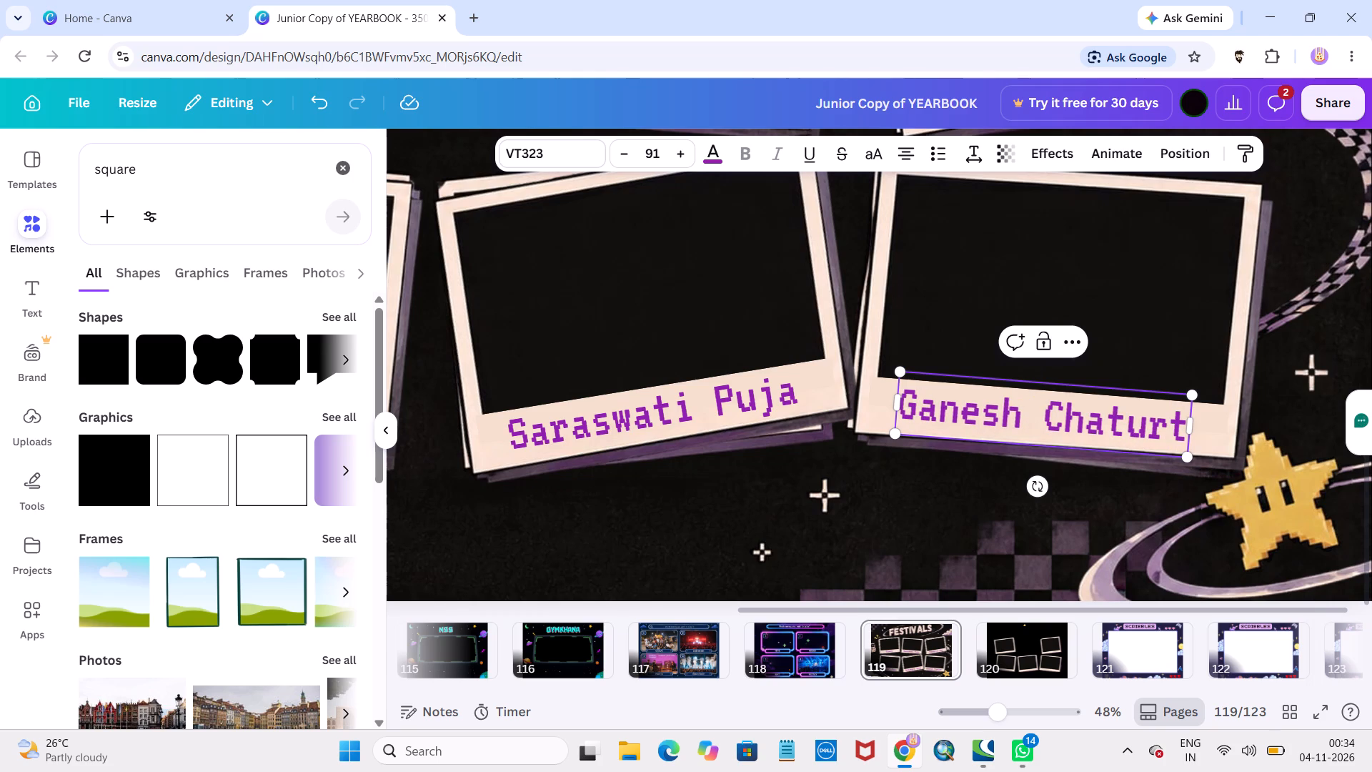
{"action": "type", "text": "hi"}
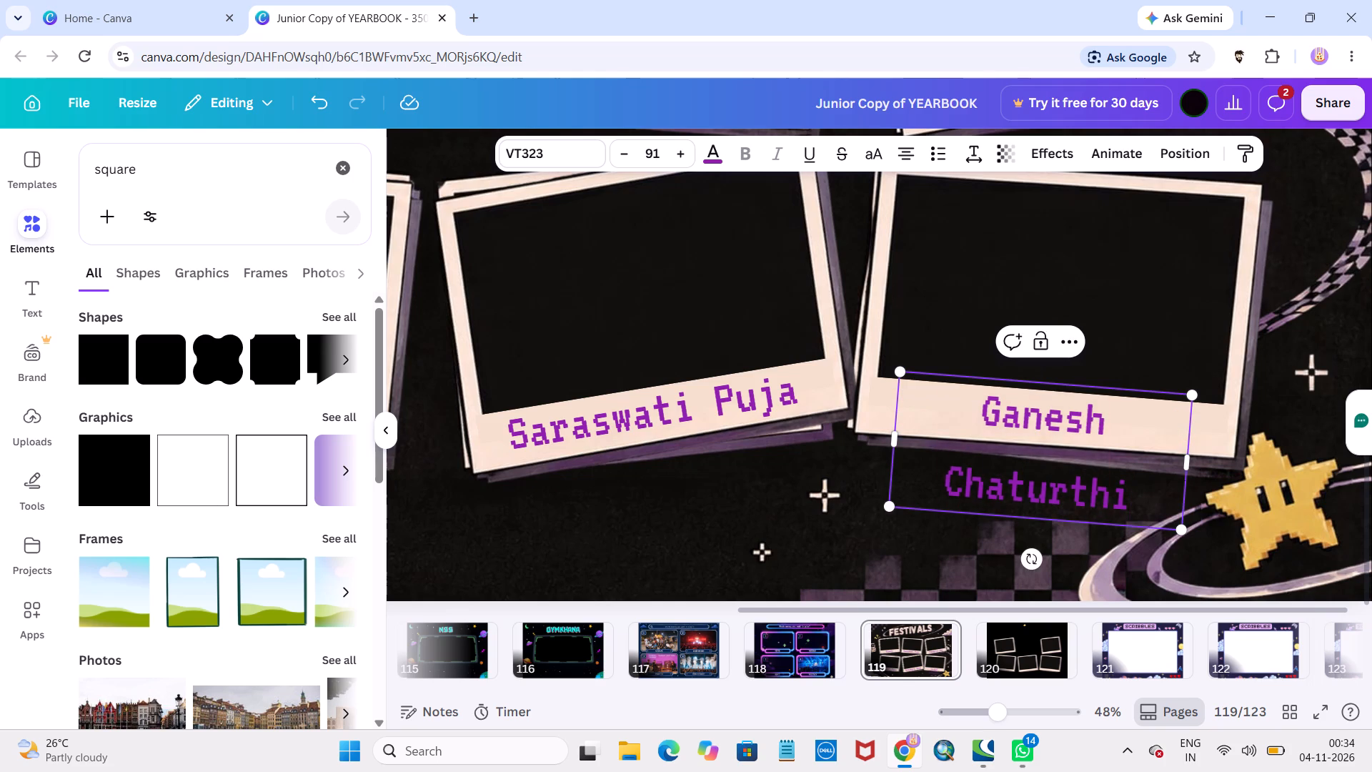
{"action": "left_click", "coordinate": [1183, 466]}
{"action": "left_click_drag", "start_coordinate": [1190, 466], "coordinate": [1238, 455]}
{"action": "left_click", "coordinate": [1149, 531]}
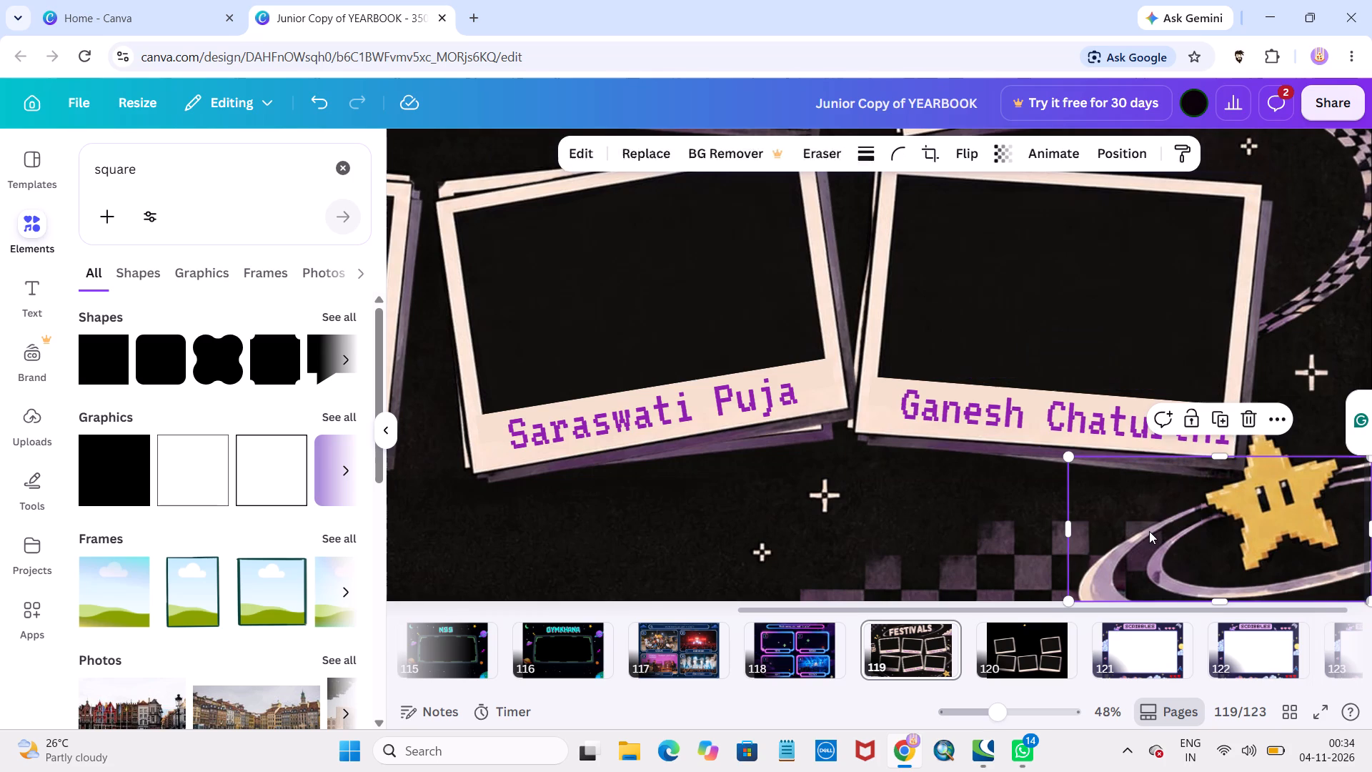
Move the "Ganesh Chaturthi" caption so it sits within the lower right frame's caption strip.
{"action": "left_click_drag", "start_coordinate": [1055, 415], "coordinate": [1035, 413]}
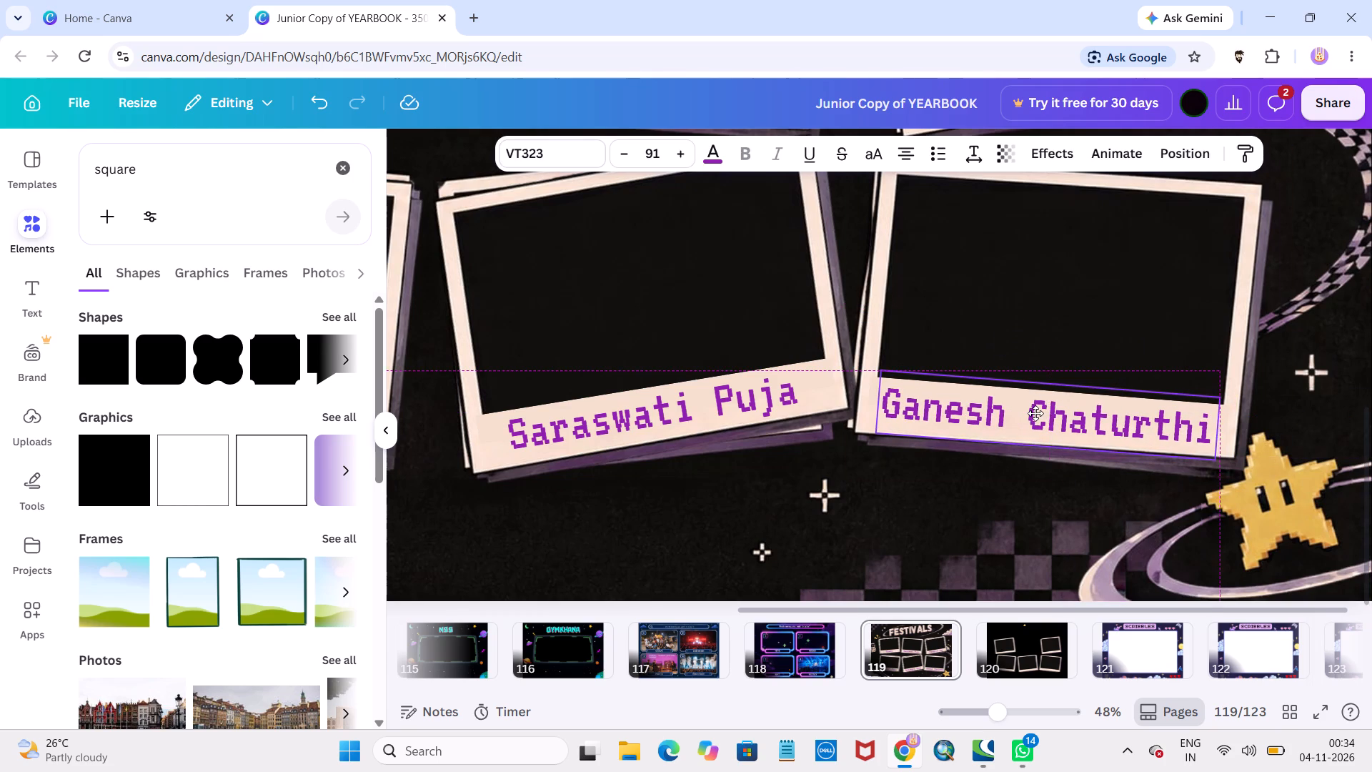
{"action": "left_click_drag", "start_coordinate": [1035, 413], "coordinate": [1038, 412]}
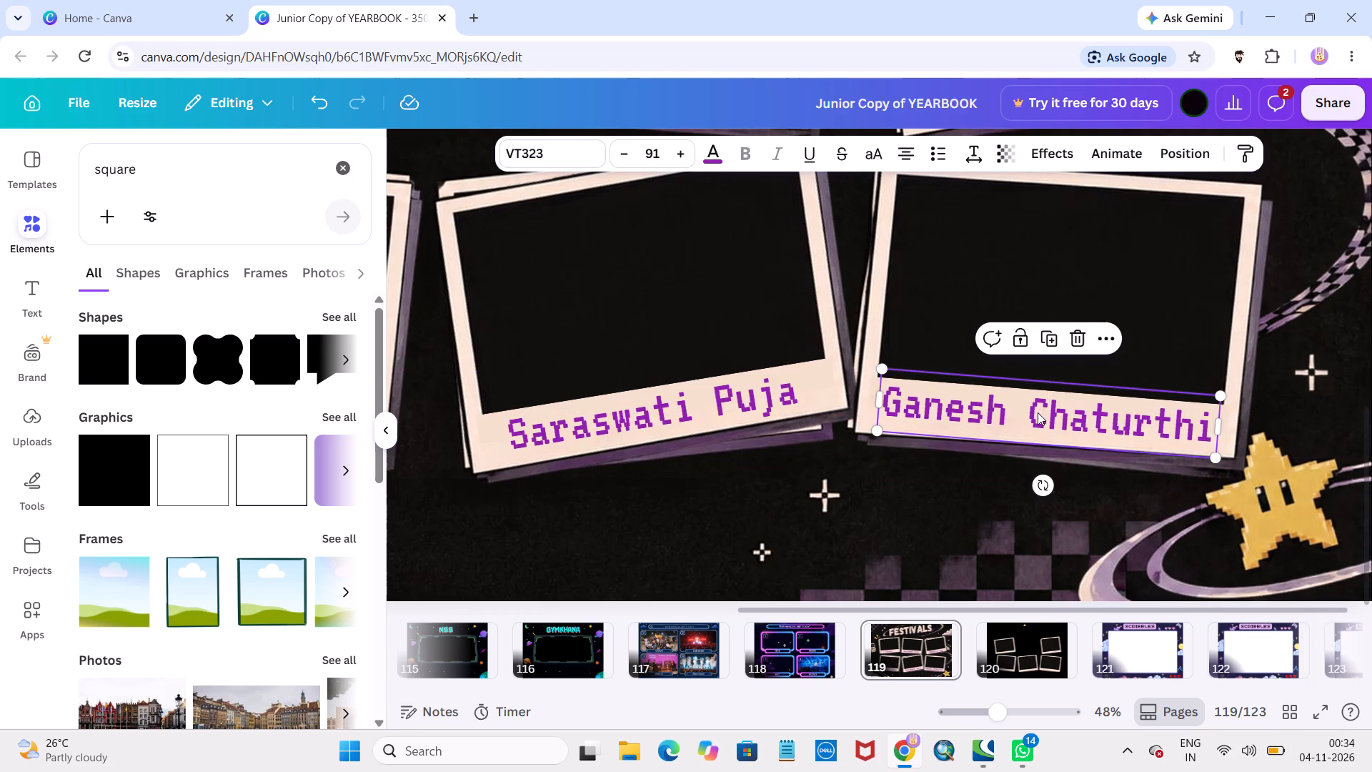
Replace the lower middle frame's caption with "Holi".
{"action": "scroll", "coordinate": [770, 379], "scroll_direction": "right", "scroll_amount": 6}
{"action": "scroll", "coordinate": [770, 379], "scroll_direction": "left", "scroll_amount": 1}
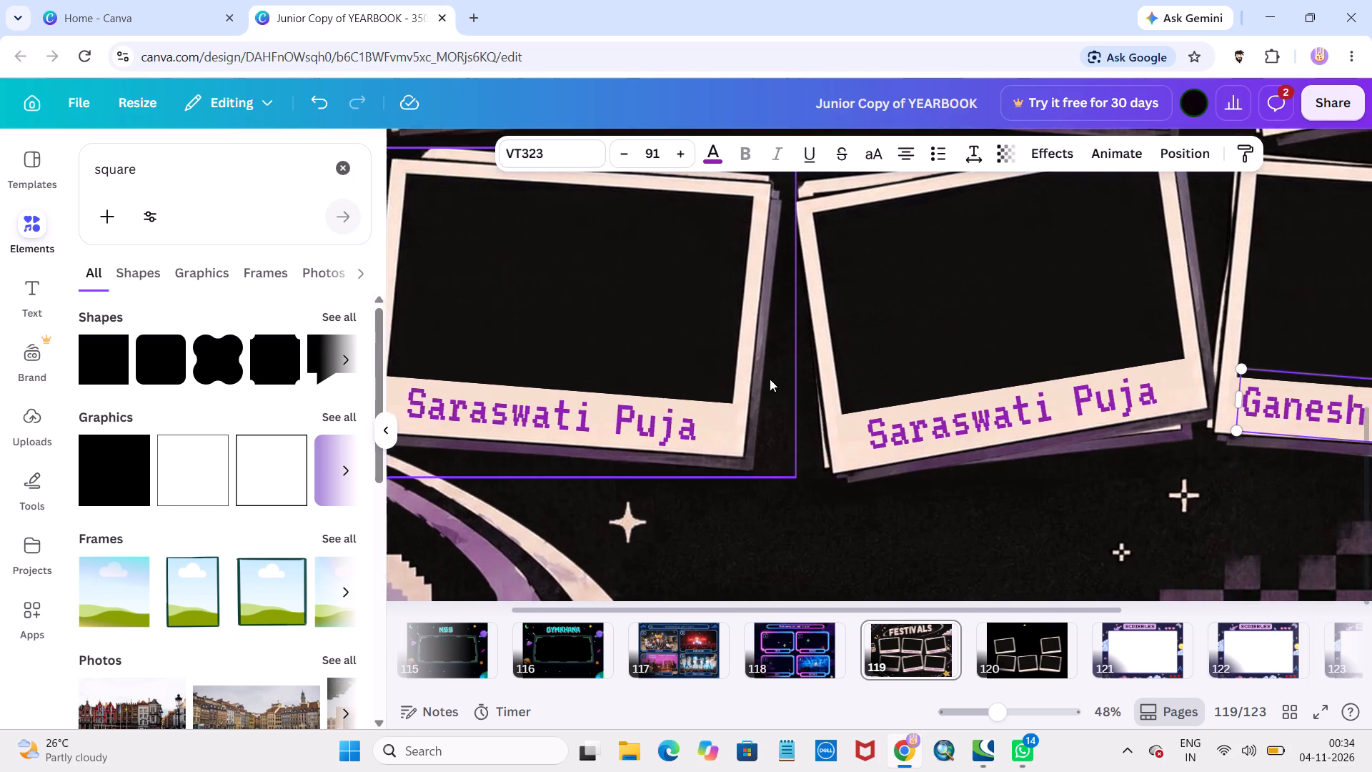
{"action": "scroll", "coordinate": [770, 379], "scroll_direction": "left", "scroll_amount": 1}
{"action": "double_click", "coordinate": [993, 415]}
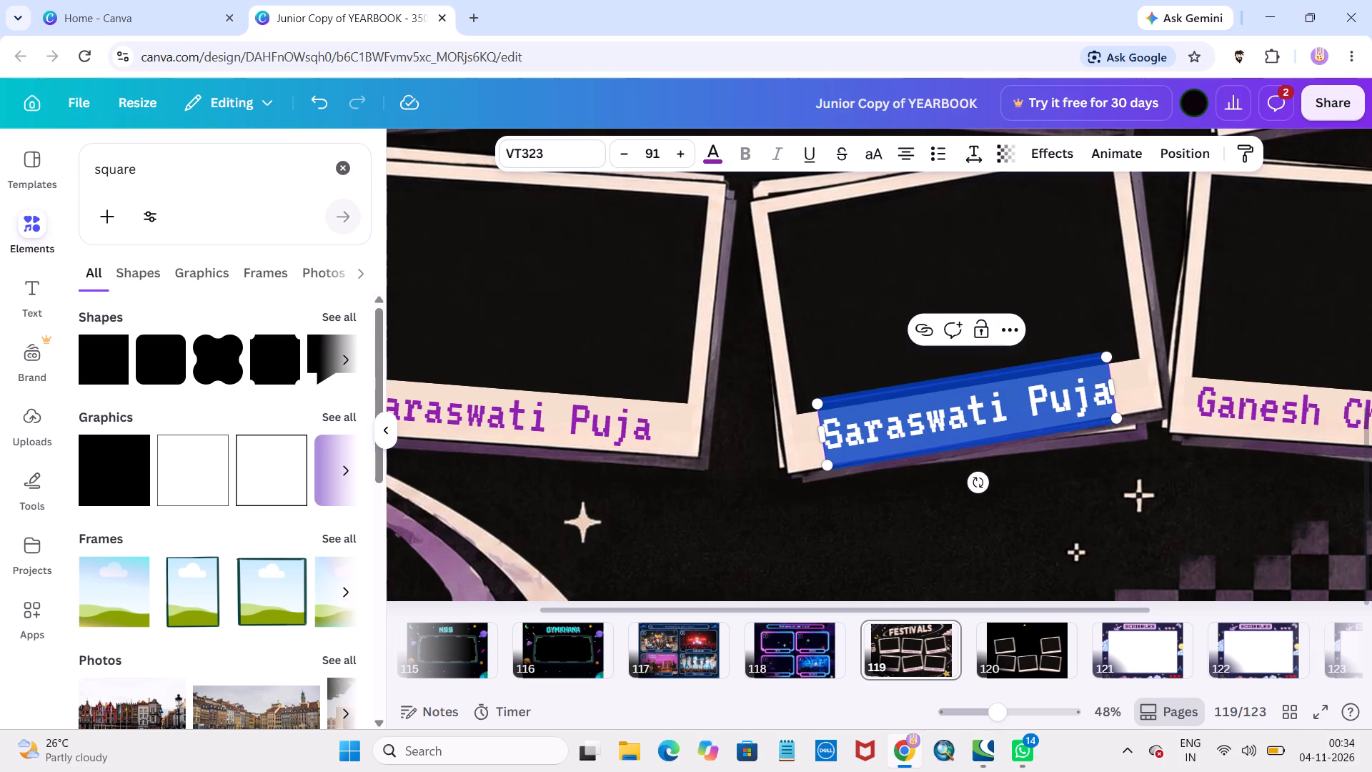
{"action": "key", "text": "BackSpace"}
{"action": "key", "text": "h"}
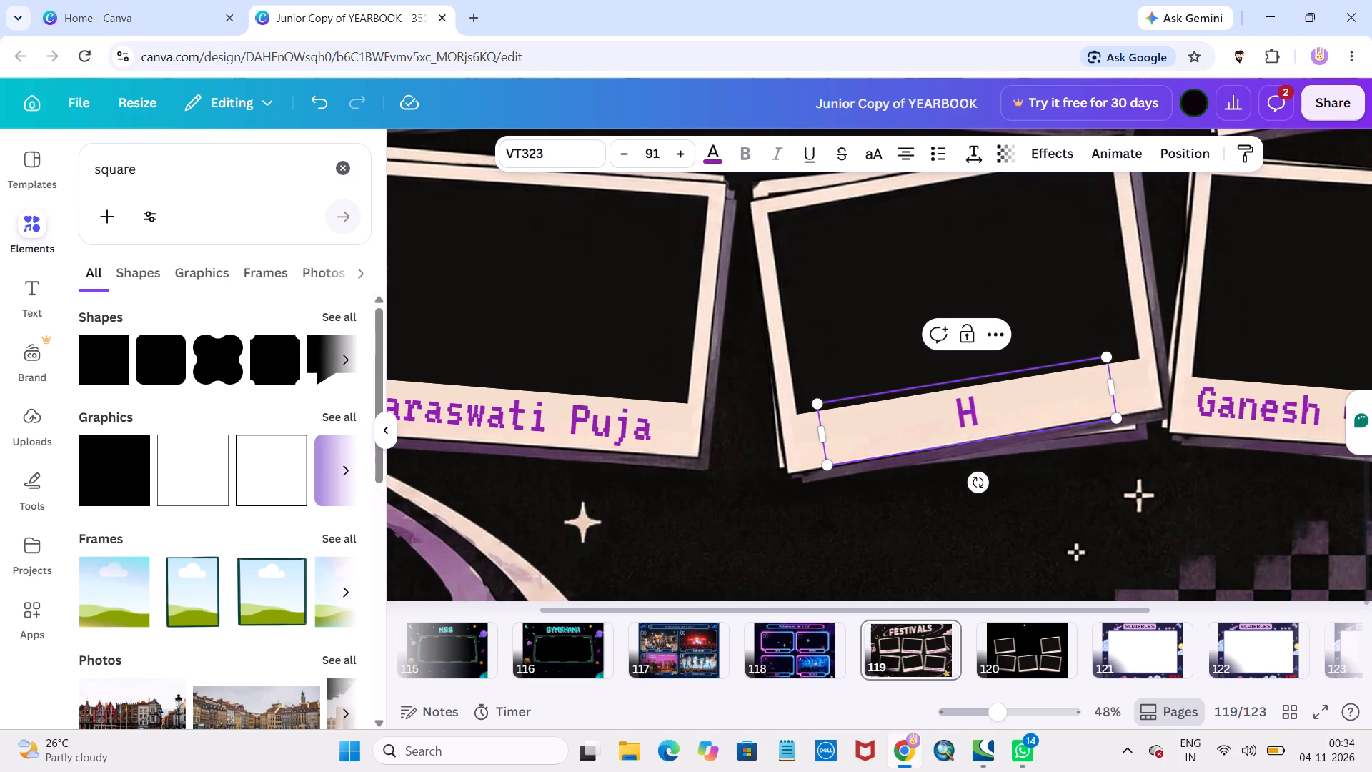
{"action": "type", "text": "oli"}
Replace the lower left frame's caption with "Durga Puja".
{"action": "scroll", "coordinate": [546, 411], "scroll_direction": "right", "scroll_amount": 1}
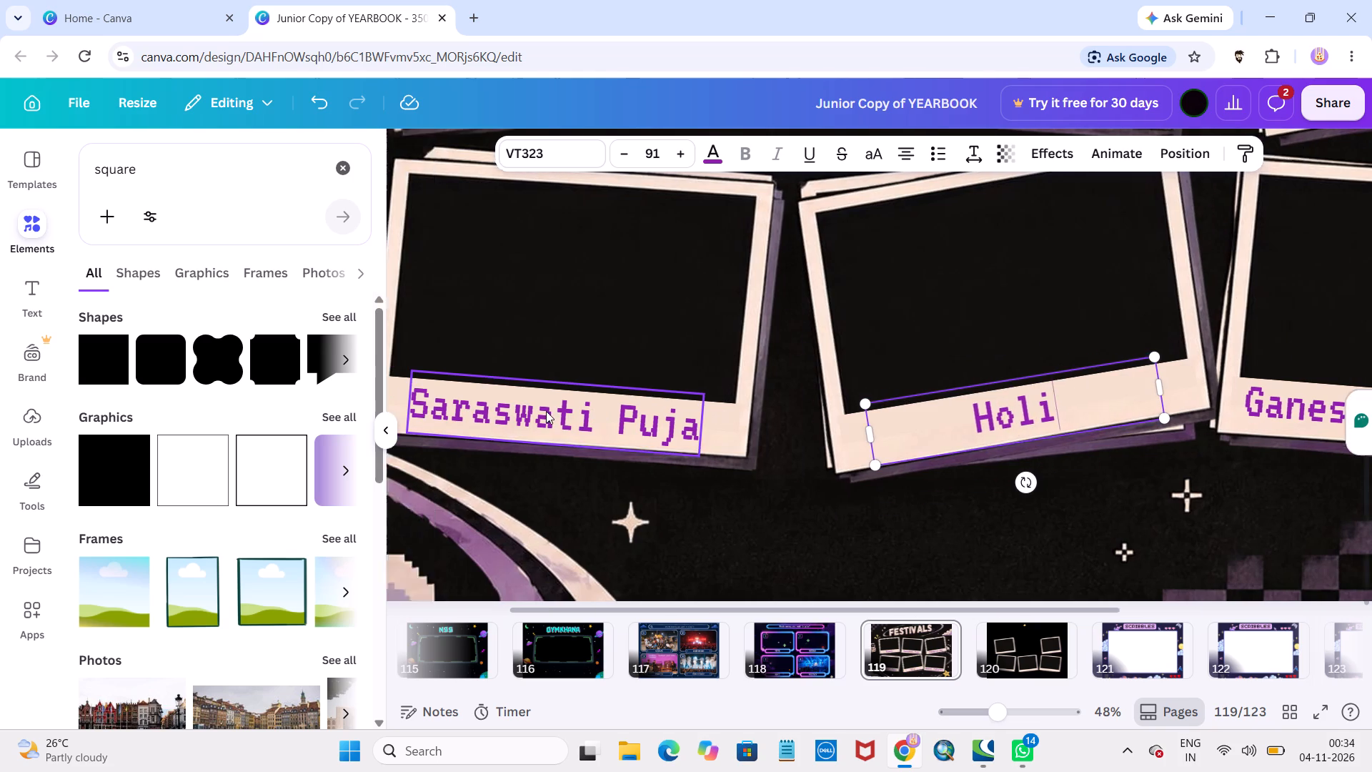
{"action": "scroll", "coordinate": [546, 411], "scroll_direction": "right", "scroll_amount": 1}
{"action": "double_click", "coordinate": [627, 420]}
{"action": "key", "text": "BackSpace"}
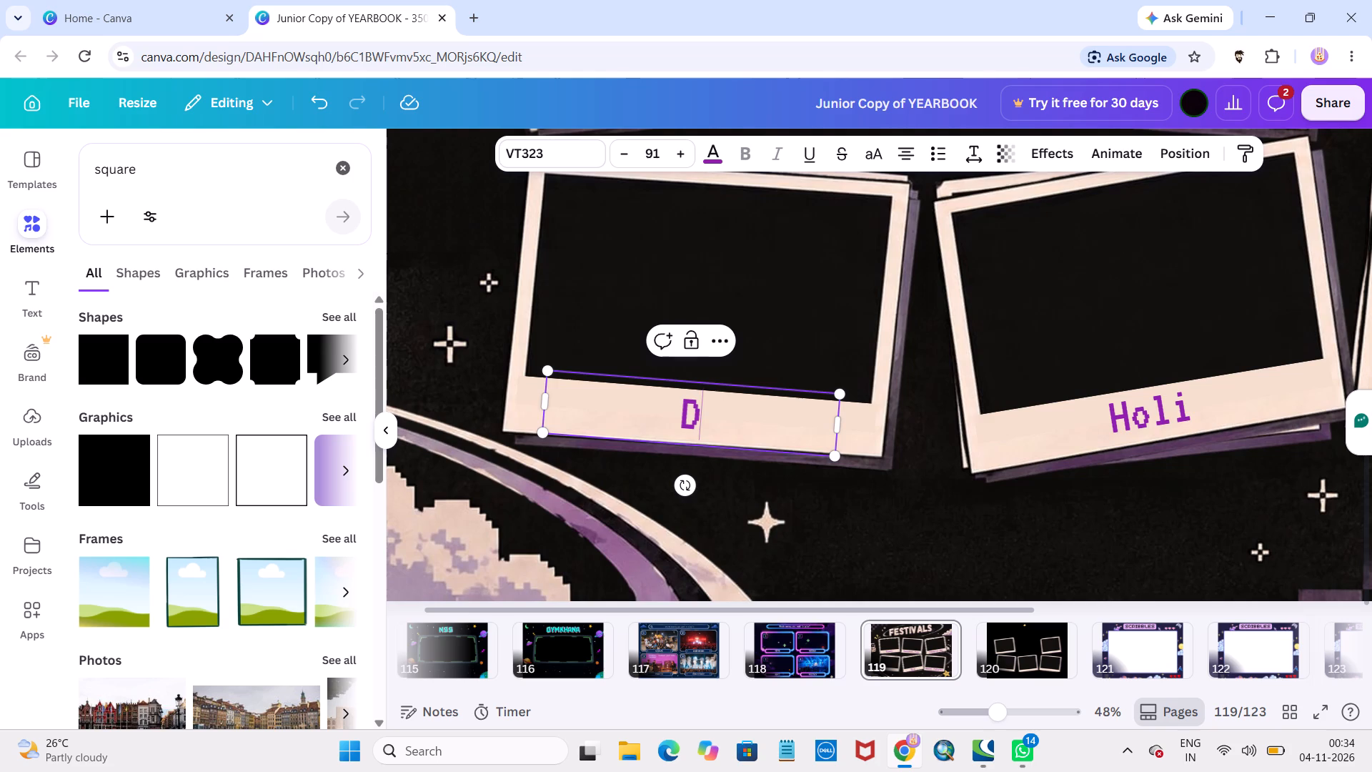
{"action": "type", "text": "urga"}
{"action": "key", "text": "space"}
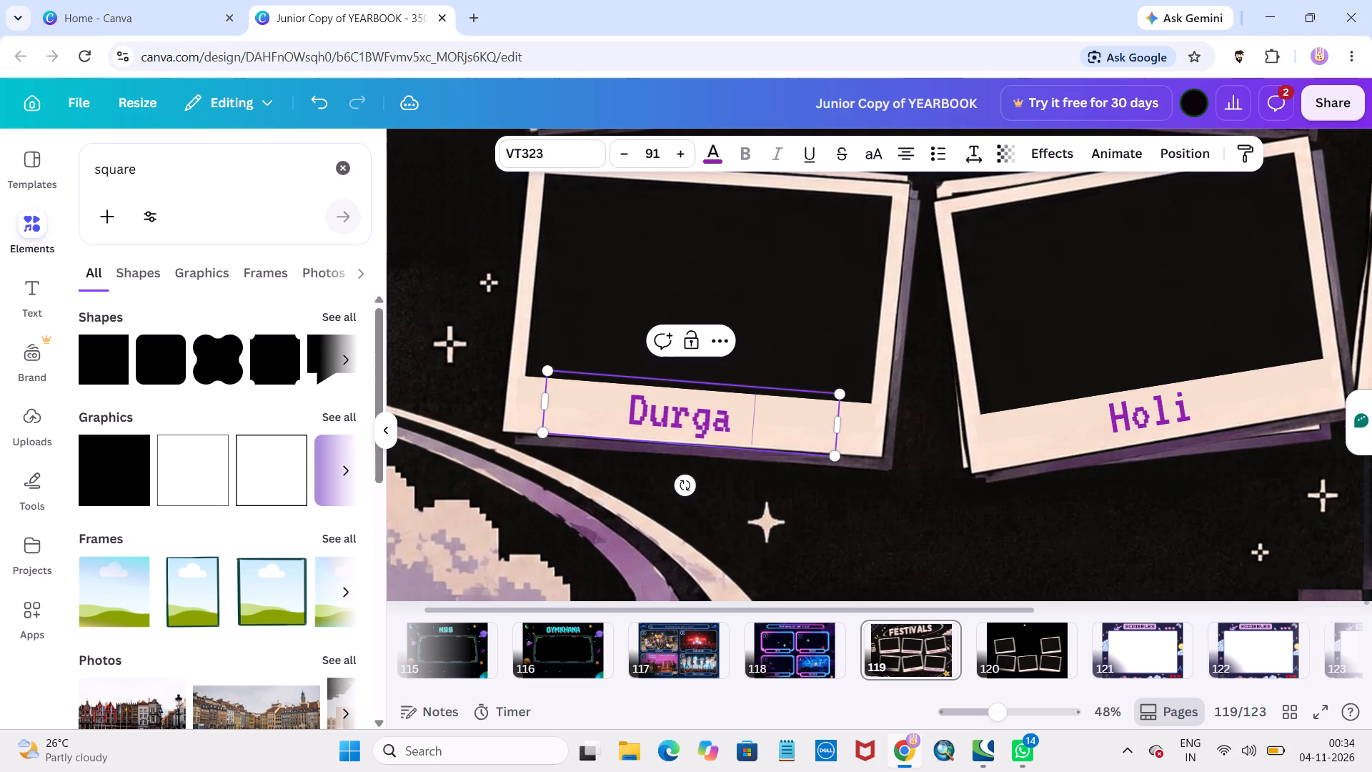
{"action": "key", "text": "p"}
{"action": "type", "text": "uja"}
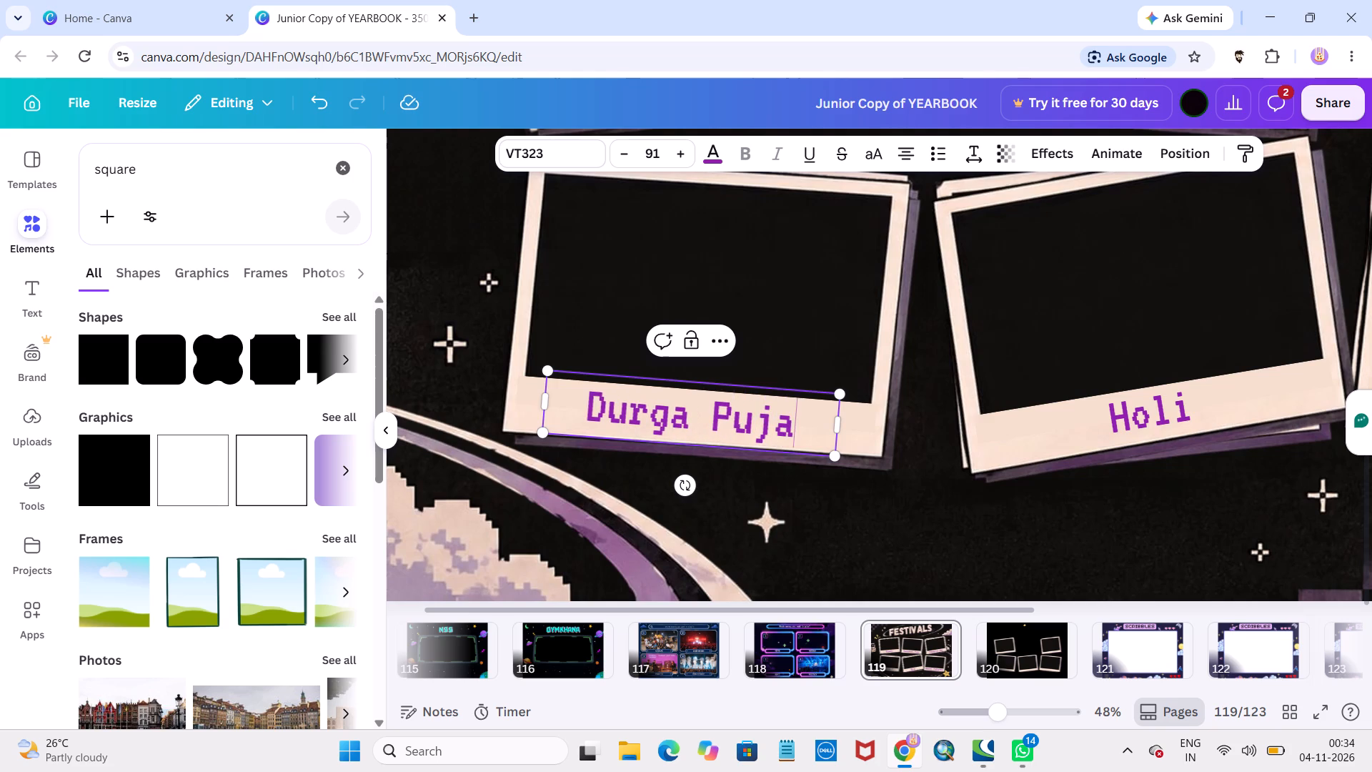
{"action": "left_click", "coordinate": [897, 538]}
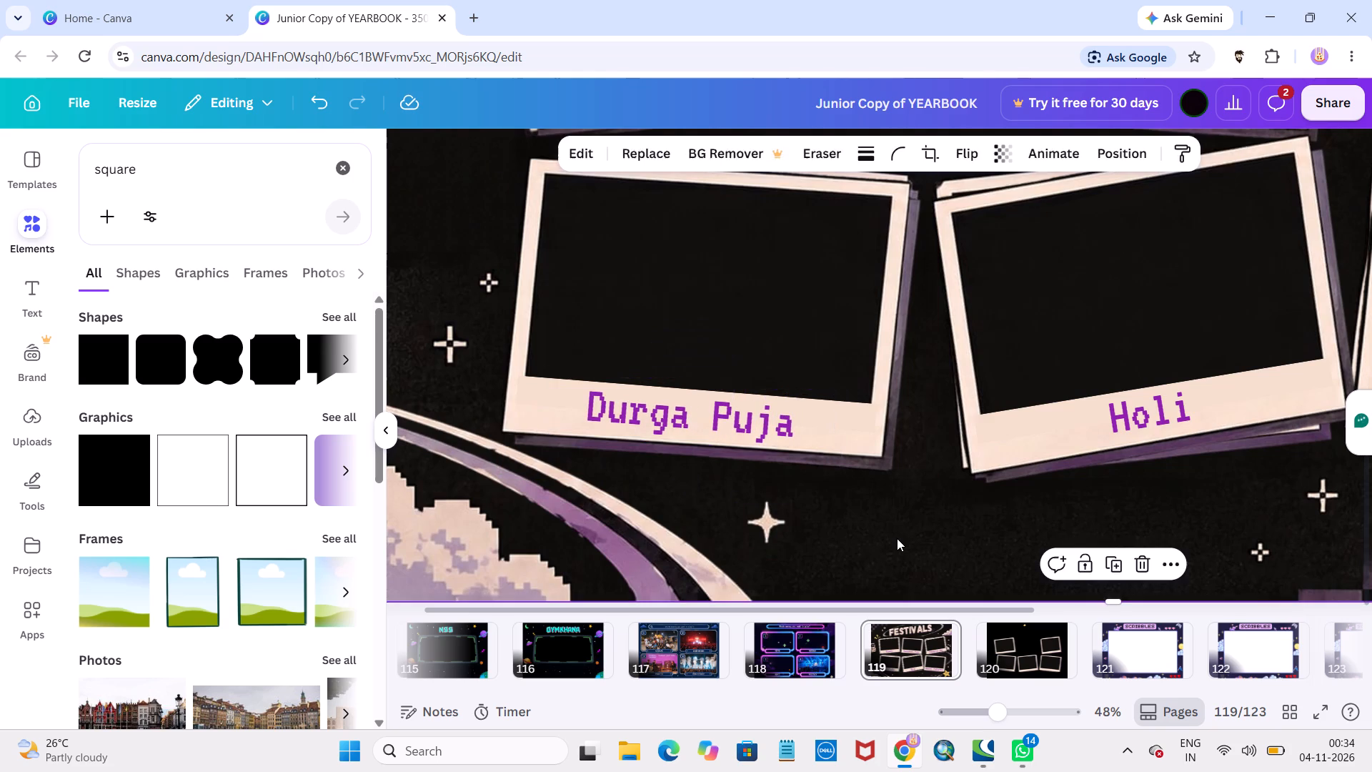
Shrink the cloud at the page's upper right edge and the checkered pattern in its upper left corner.
{"action": "scroll", "coordinate": [897, 538], "scroll_direction": "up", "scroll_amount": 1}
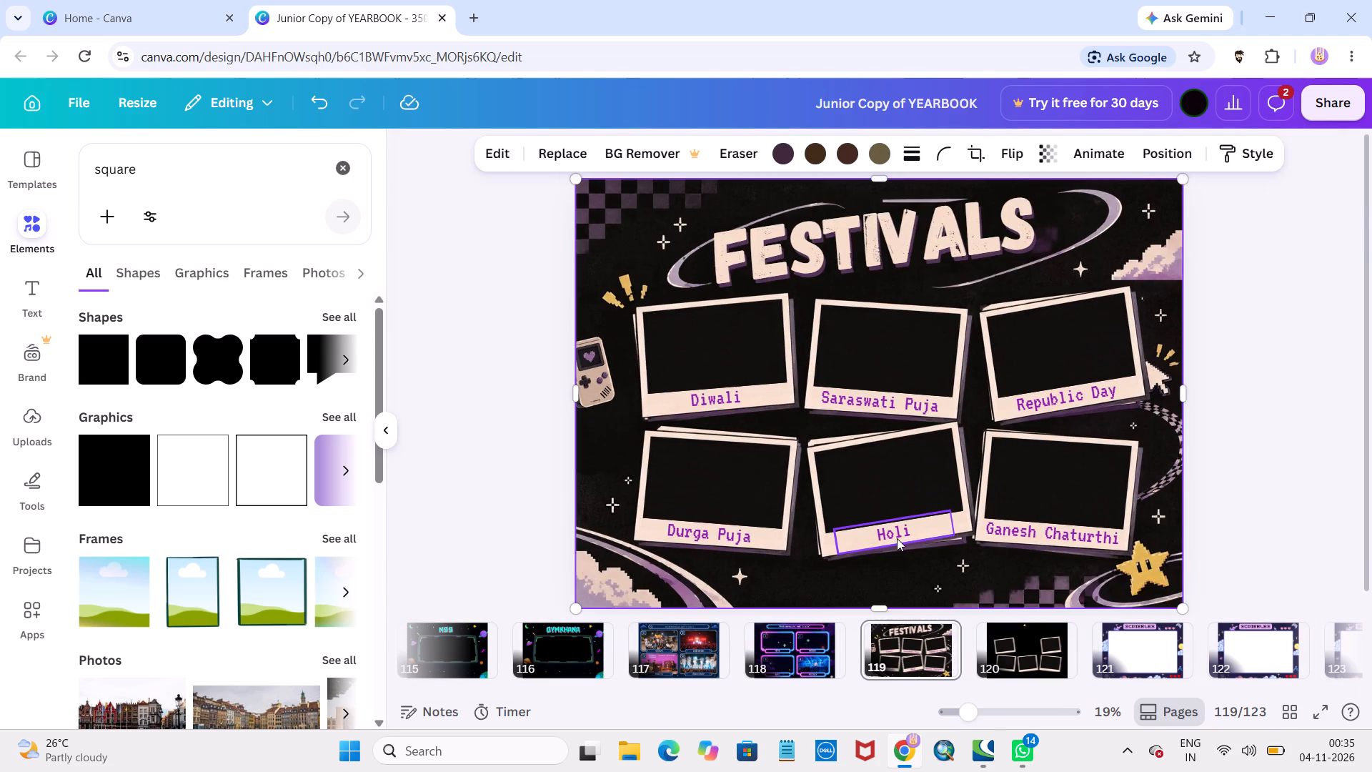
{"action": "scroll", "coordinate": [897, 538], "scroll_direction": "down", "scroll_amount": 1}
{"action": "scroll", "coordinate": [897, 538], "scroll_direction": "left", "scroll_amount": 1}
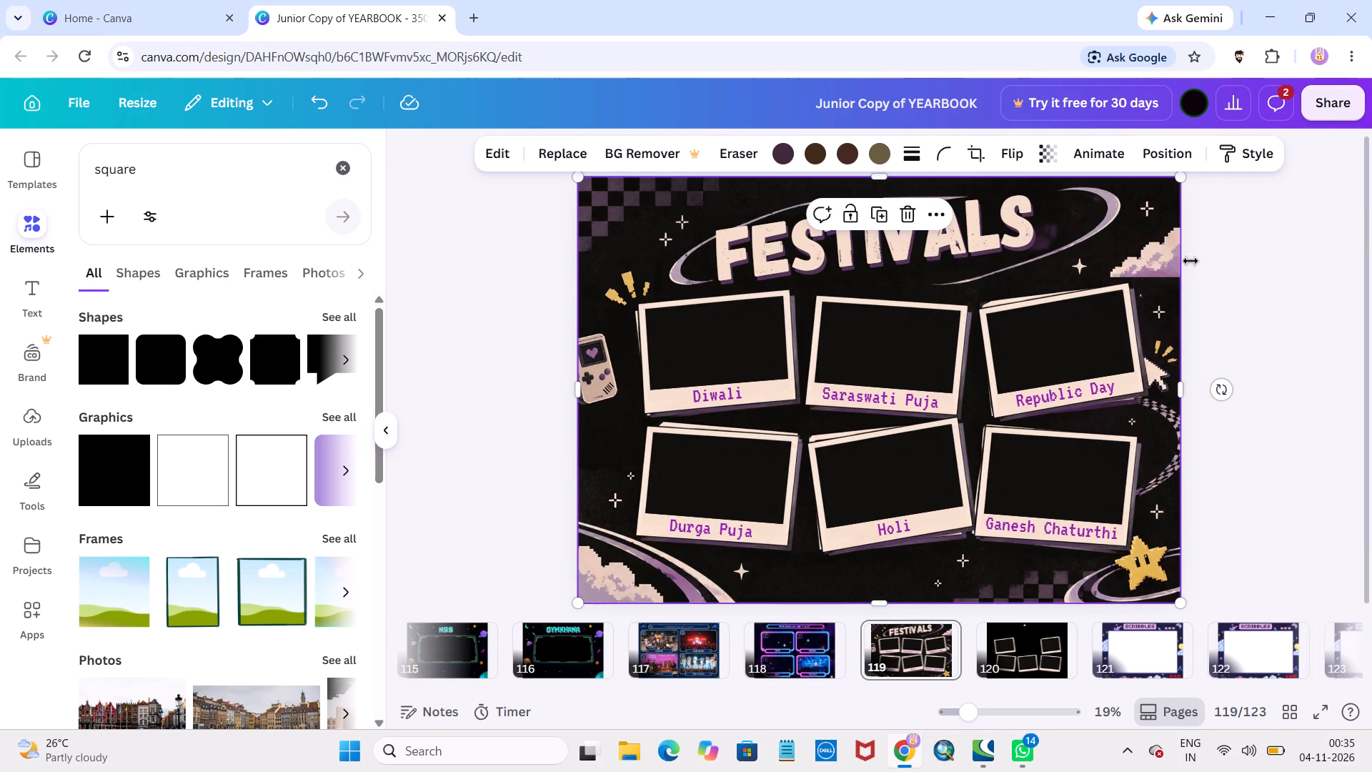
{"action": "left_click", "coordinate": [1160, 267]}
{"action": "left_click_drag", "start_coordinate": [1107, 279], "coordinate": [1140, 267]}
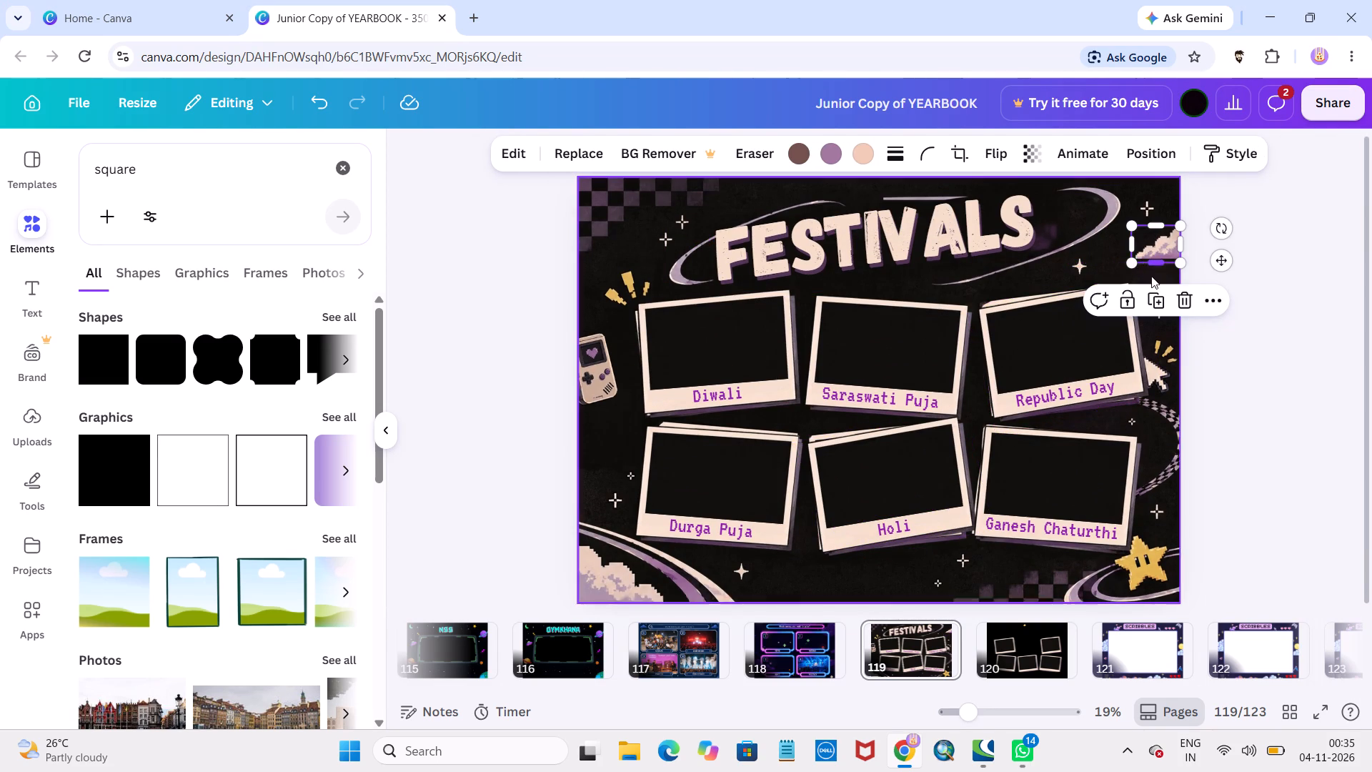
{"action": "left_click", "coordinate": [634, 191]}
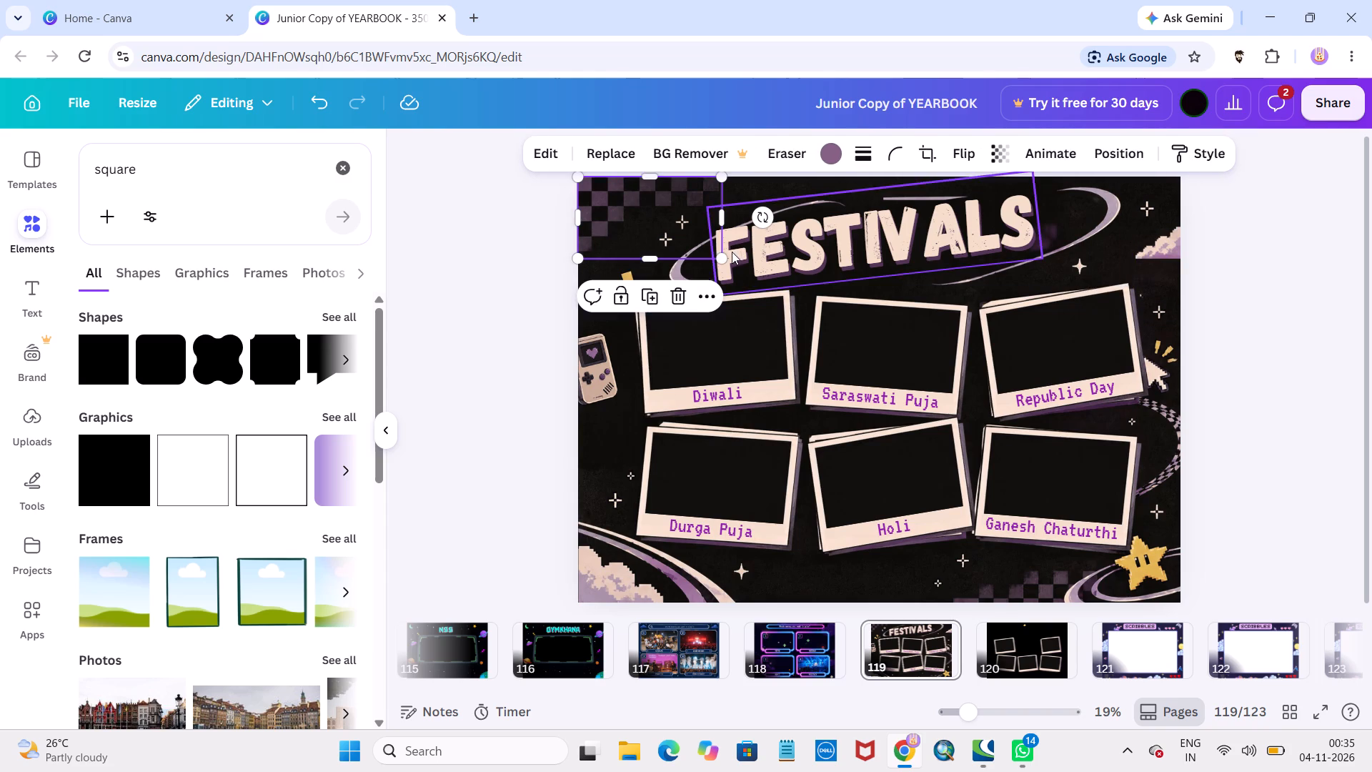
{"action": "left_click_drag", "start_coordinate": [724, 257], "coordinate": [697, 238]}
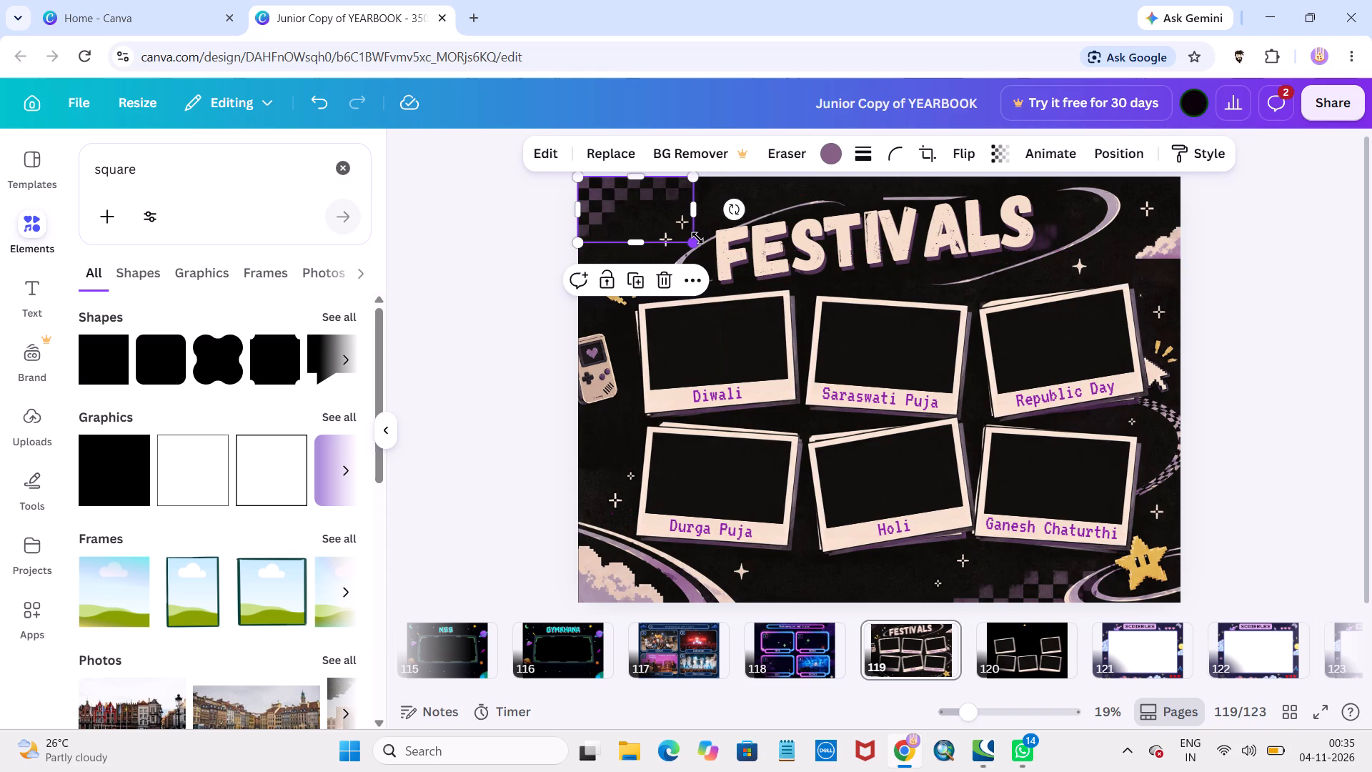
Shrink the curved stripes in the page's lower right corner and the gold star in front of them.
{"action": "scroll", "coordinate": [915, 350], "scroll_direction": "down", "scroll_amount": 1}
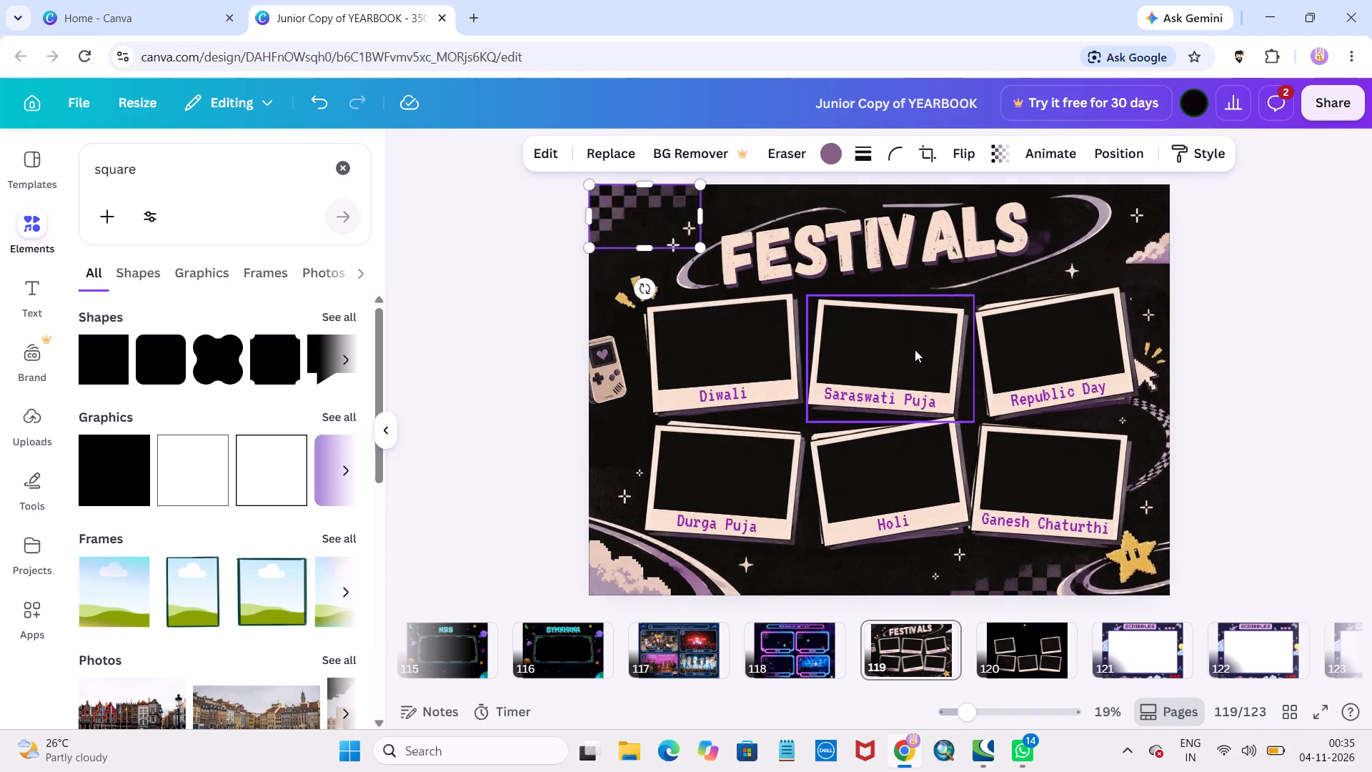
{"action": "scroll", "coordinate": [915, 350], "scroll_direction": "down", "scroll_amount": 2}
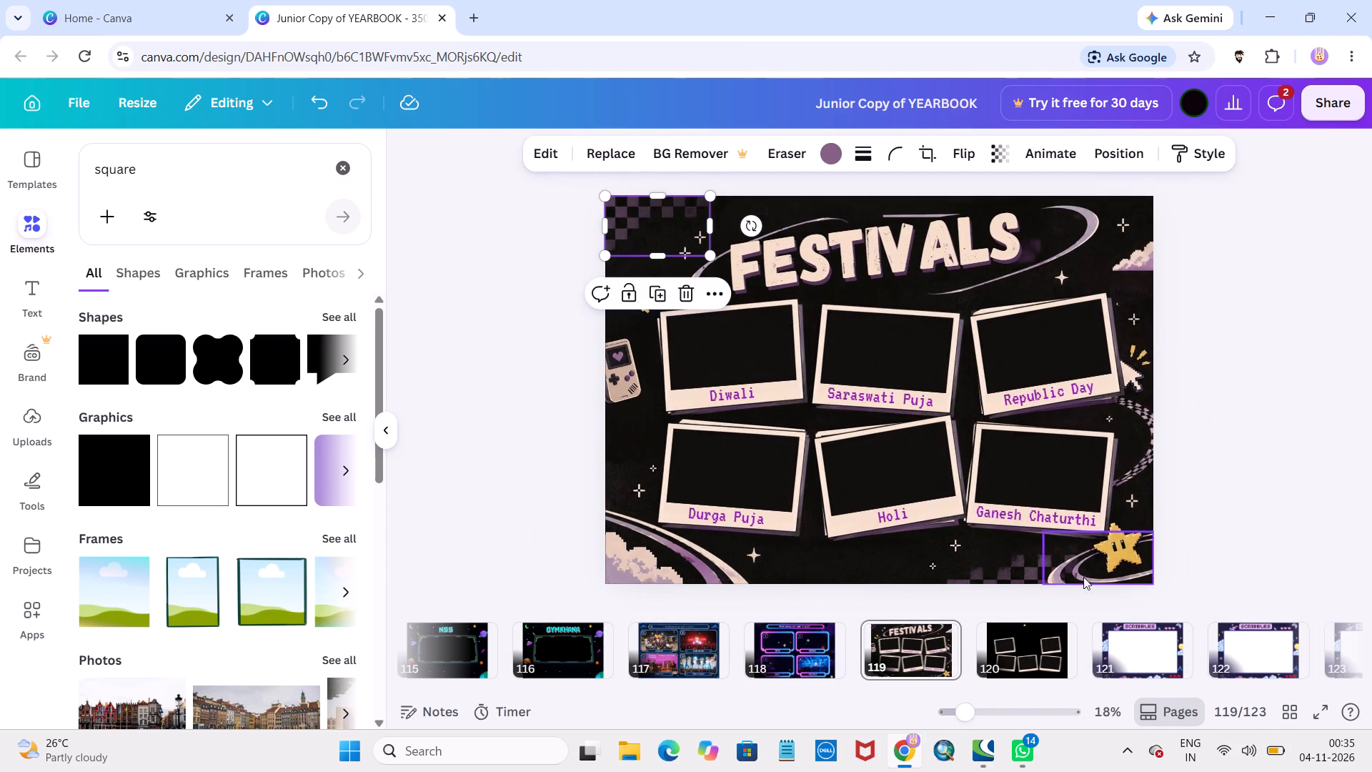
{"action": "left_click", "coordinate": [1085, 573]}
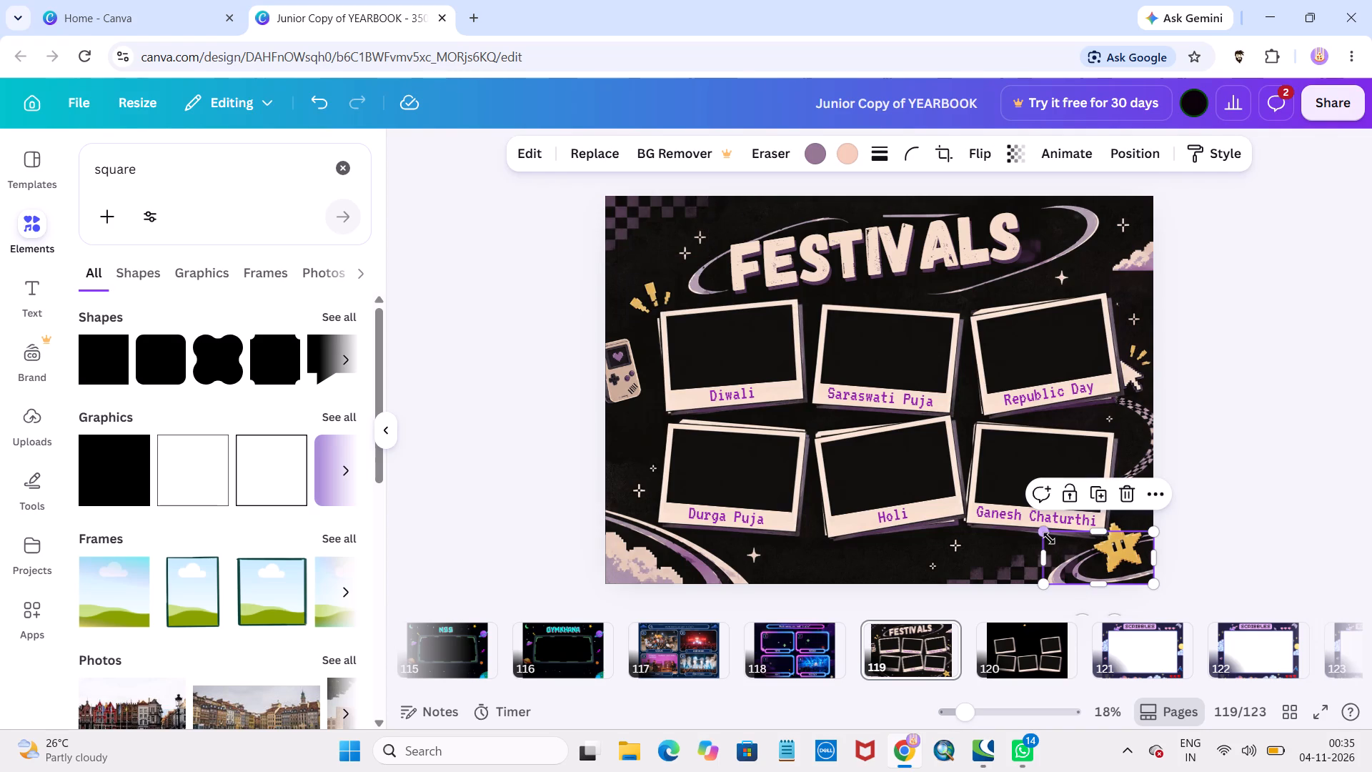
{"action": "left_click_drag", "start_coordinate": [1048, 538], "coordinate": [1076, 543]}
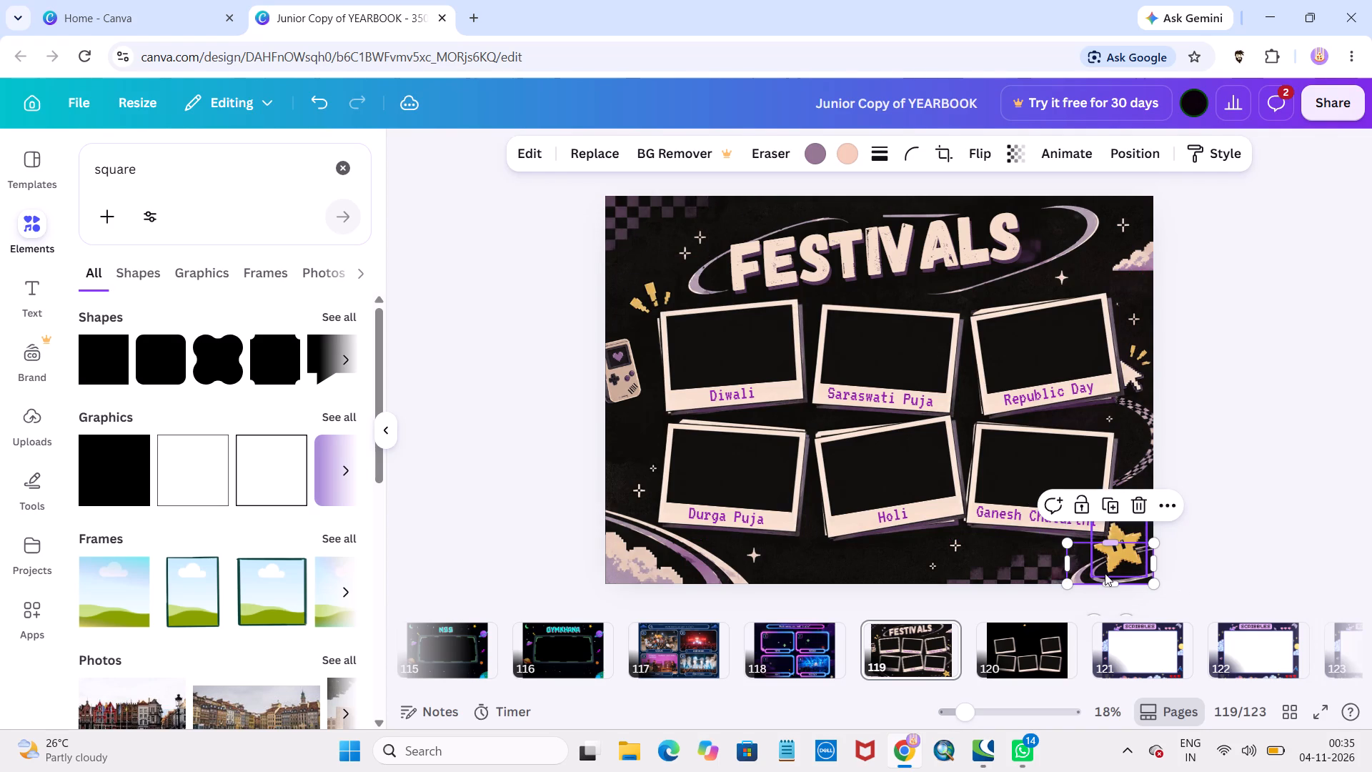
{"action": "left_click", "coordinate": [1240, 525]}
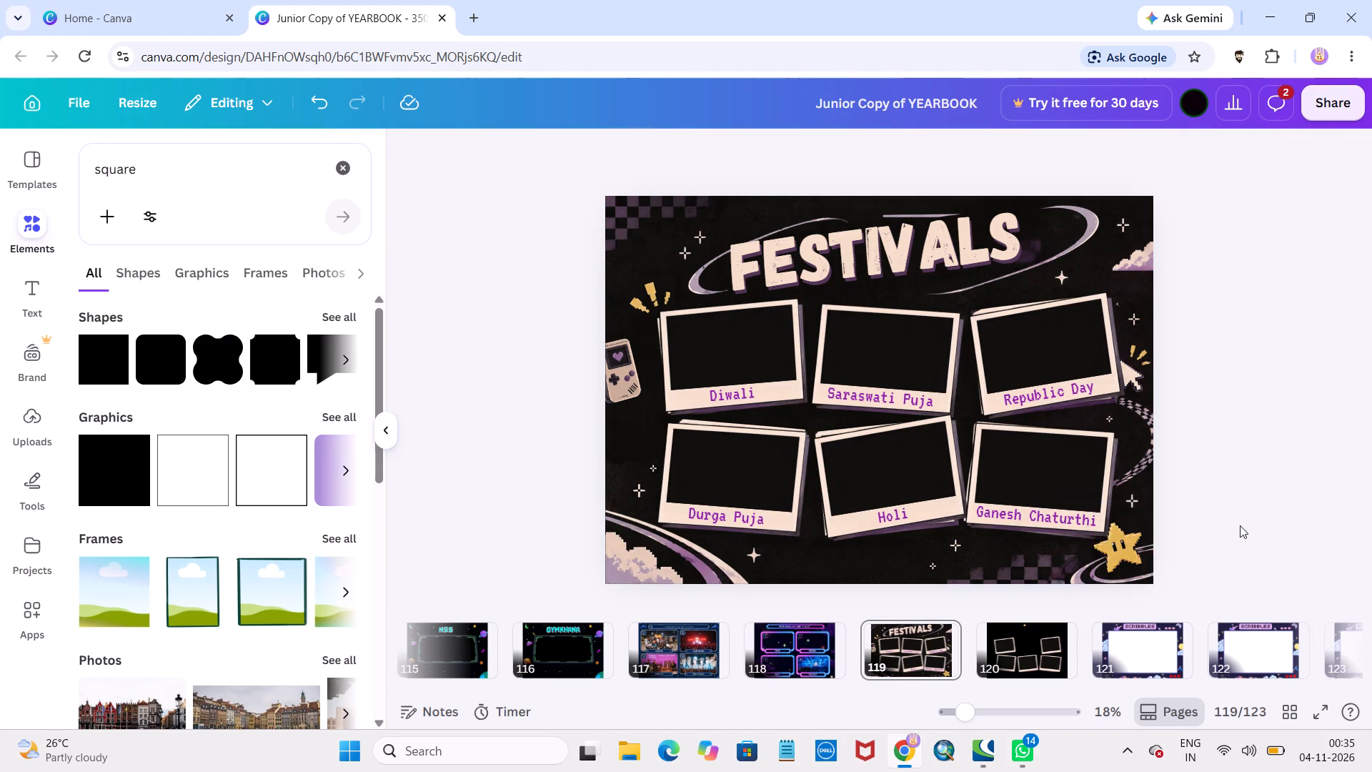
{"action": "left_click", "coordinate": [1118, 538]}
{"action": "left_click", "coordinate": [1236, 509]}
{"action": "left_click", "coordinate": [1130, 553]}
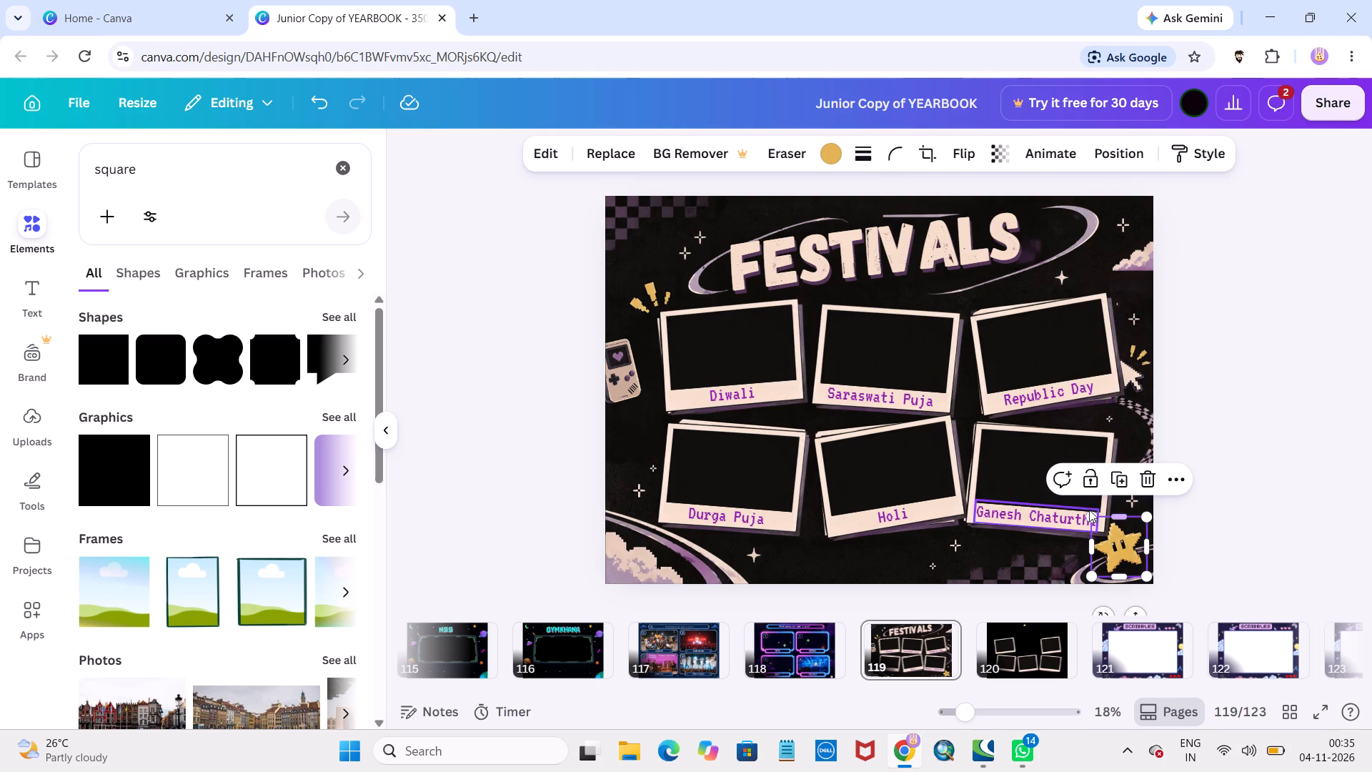
{"action": "left_click_drag", "start_coordinate": [1087, 515], "coordinate": [1099, 538]}
{"action": "left_click", "coordinate": [1254, 406]}
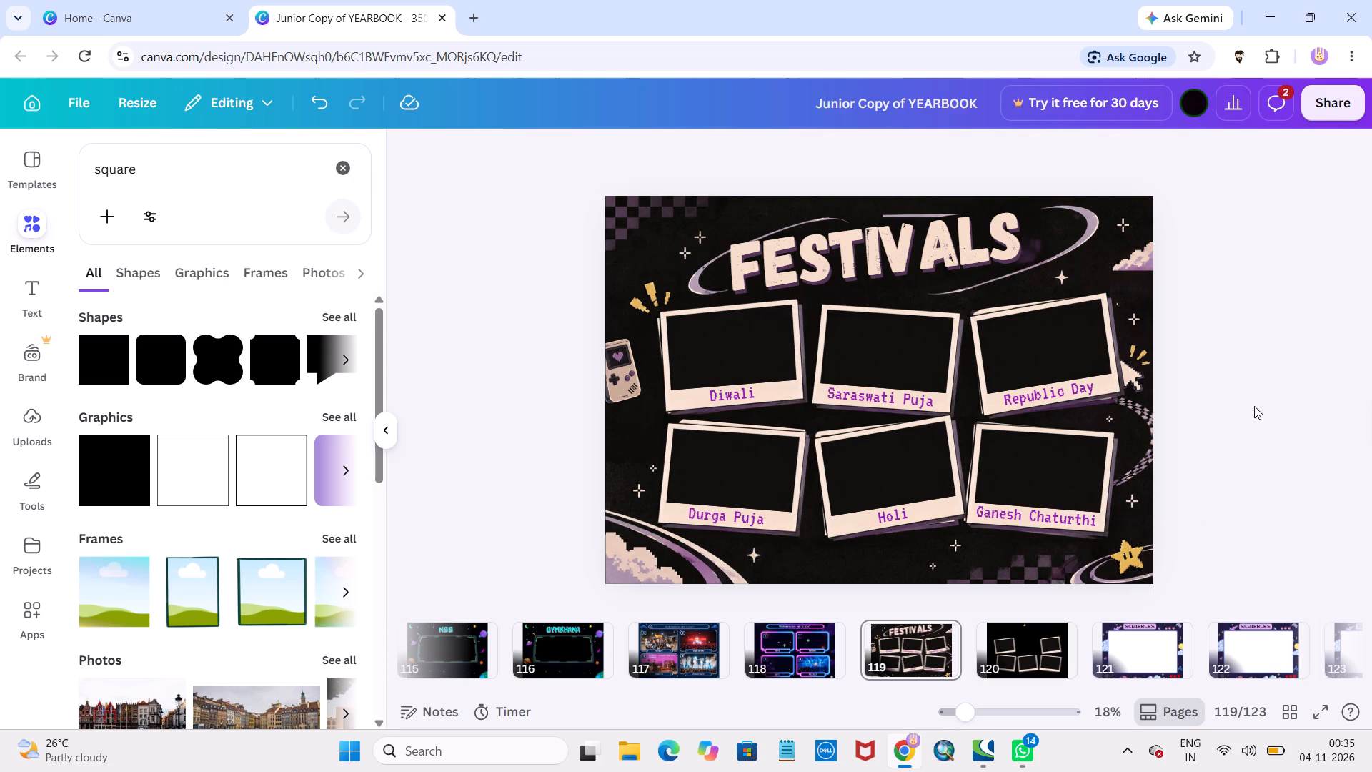
Group the cloud and curved stripes in the page's lower left corner and shrink the group to about 639 × 365.
{"action": "left_click", "coordinate": [657, 566]}
{"action": "left_click", "coordinate": [723, 566], "text": "shift"}
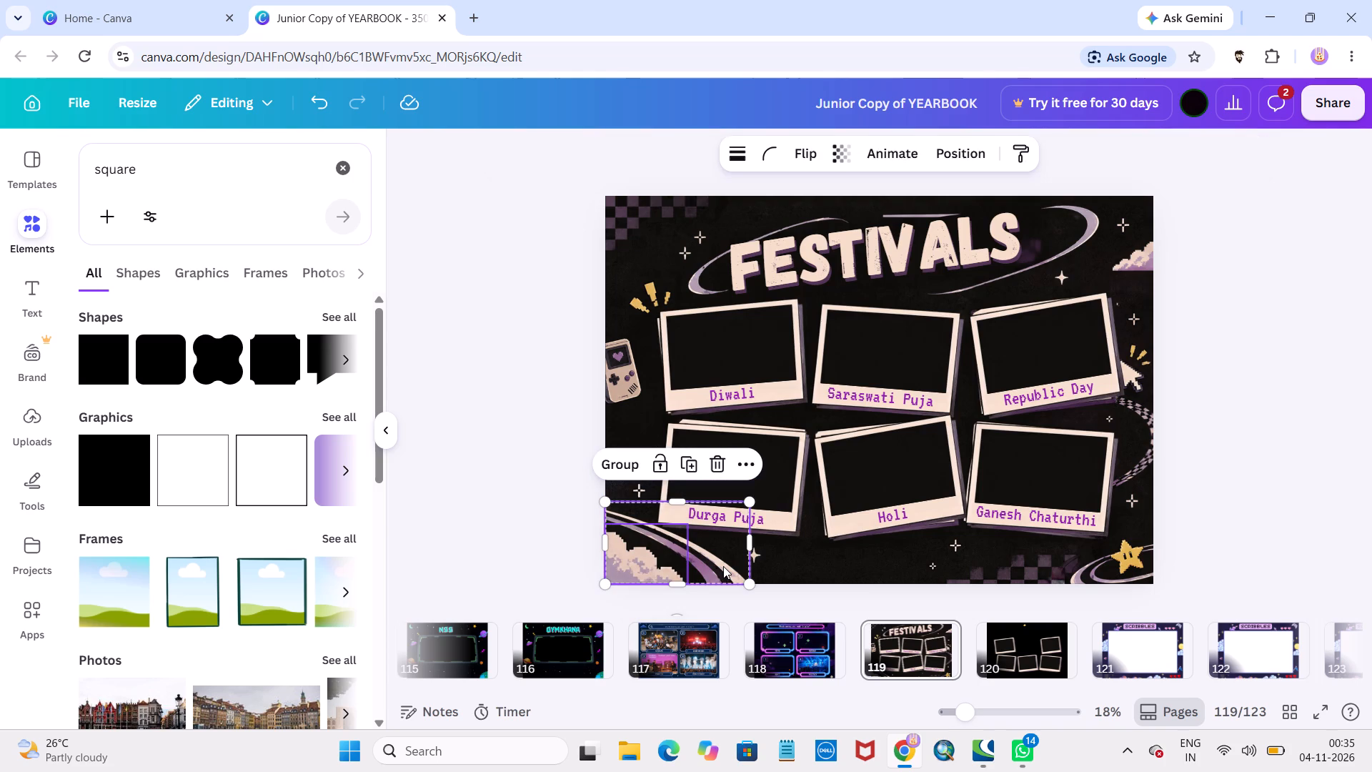
{"action": "left_click", "coordinate": [630, 468]}
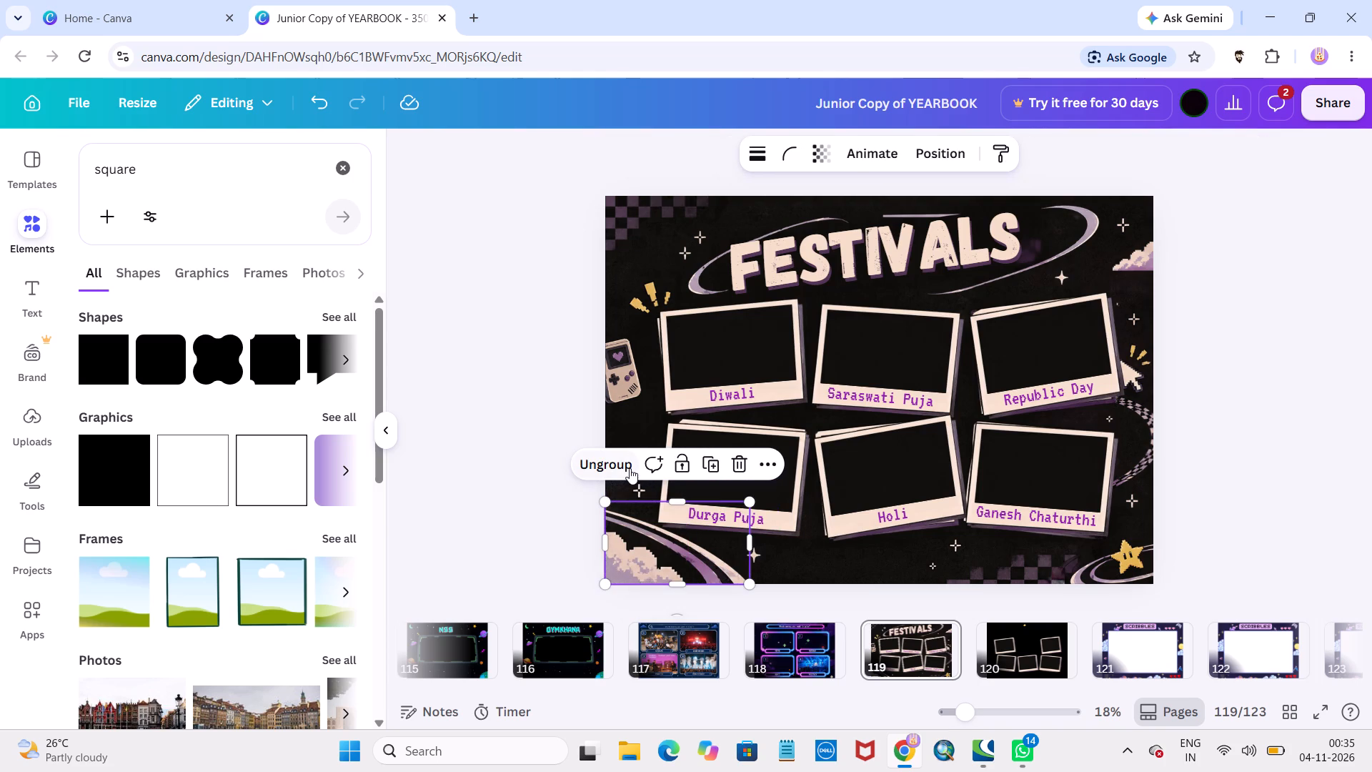
{"action": "left_click_drag", "start_coordinate": [744, 504], "coordinate": [719, 520]}
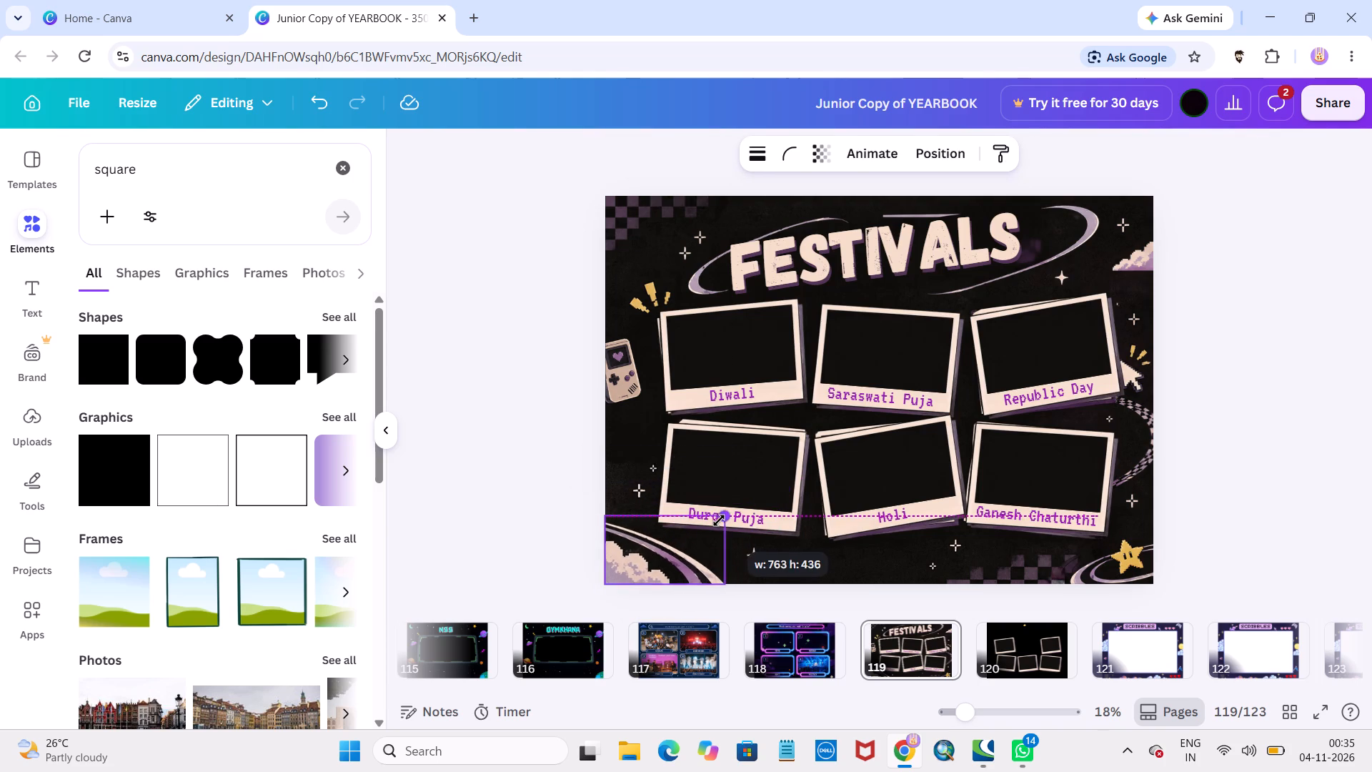
{"action": "left_click_drag", "start_coordinate": [719, 520], "coordinate": [699, 529]}
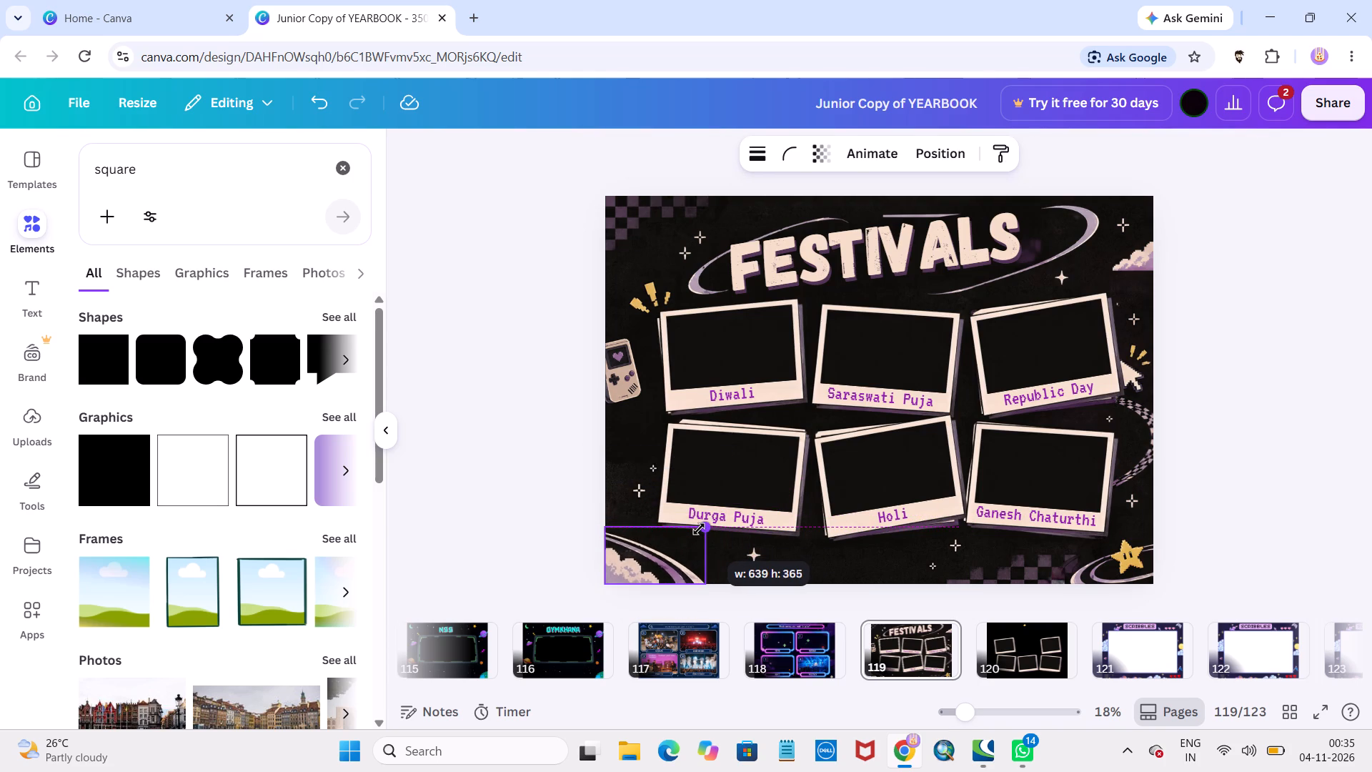
{"action": "left_click_drag", "start_coordinate": [699, 529], "coordinate": [698, 529]}
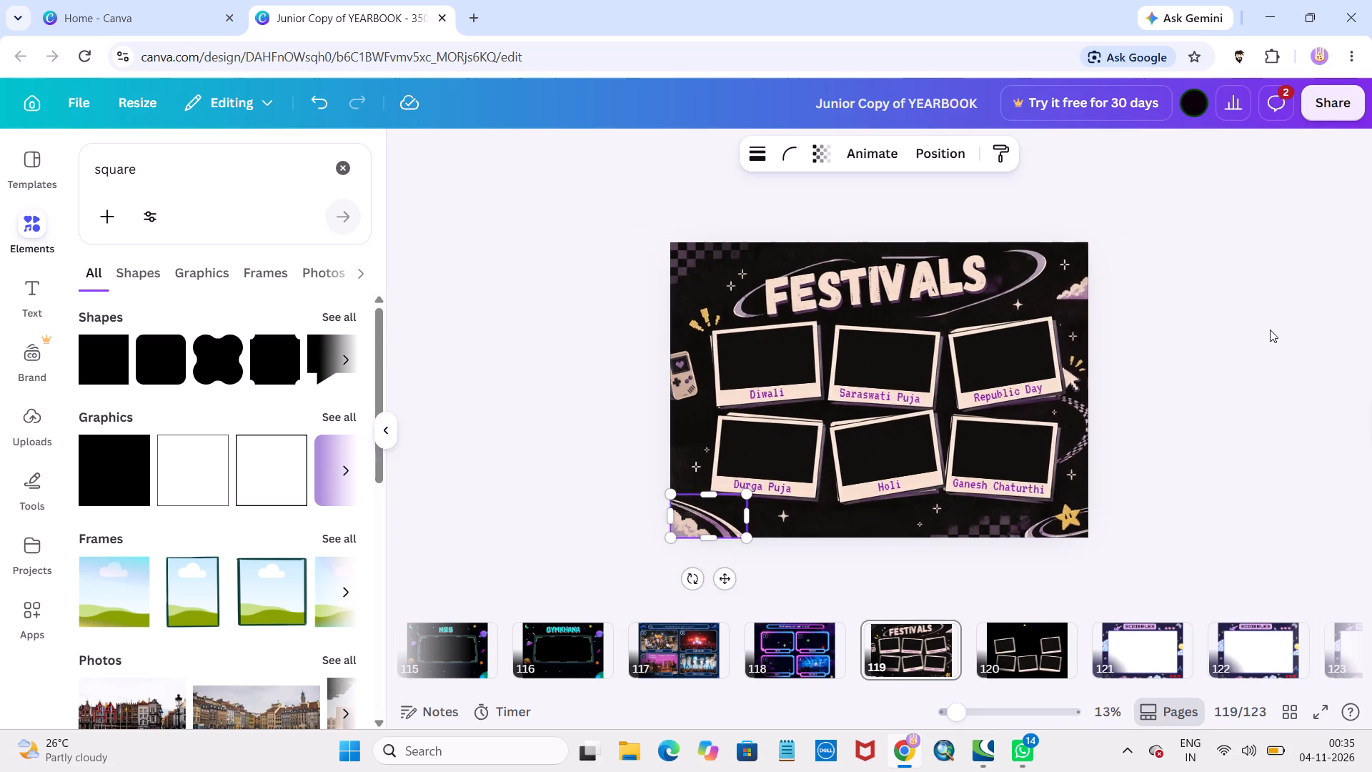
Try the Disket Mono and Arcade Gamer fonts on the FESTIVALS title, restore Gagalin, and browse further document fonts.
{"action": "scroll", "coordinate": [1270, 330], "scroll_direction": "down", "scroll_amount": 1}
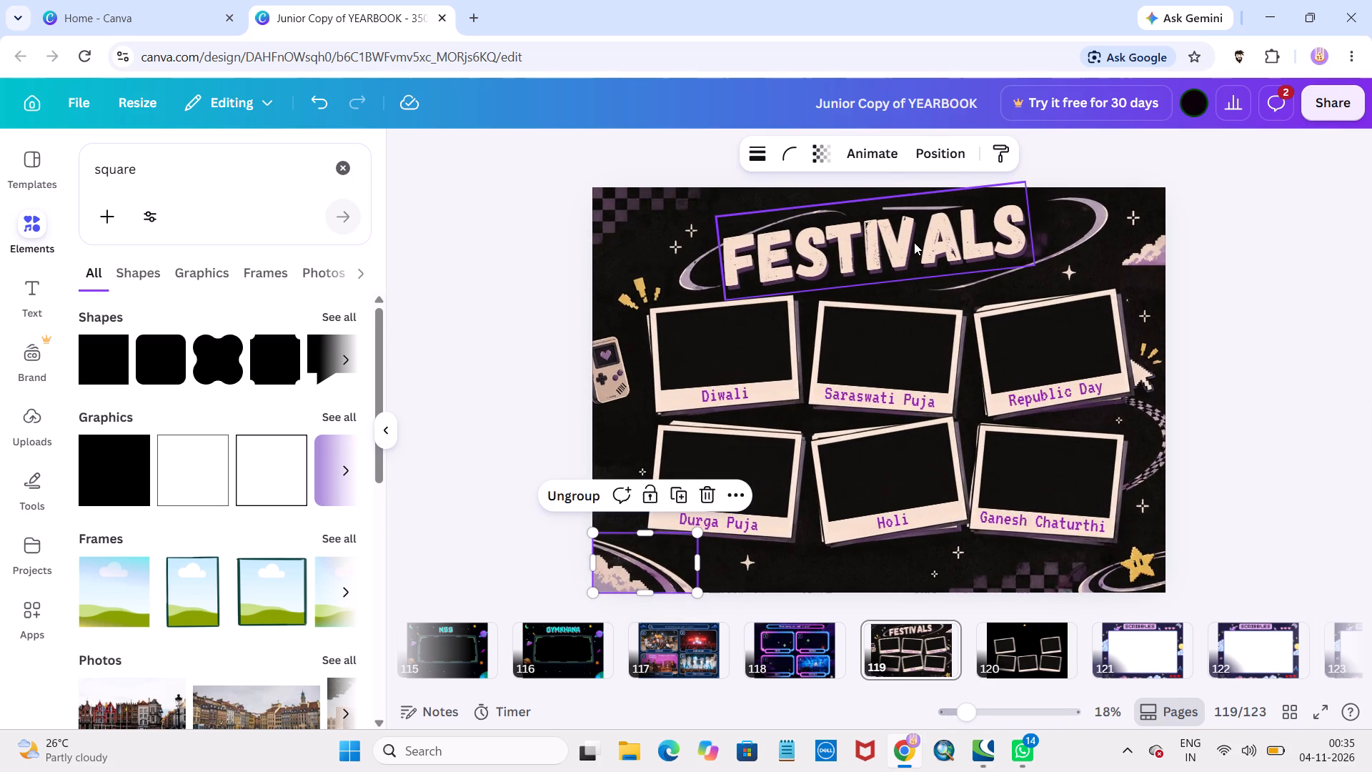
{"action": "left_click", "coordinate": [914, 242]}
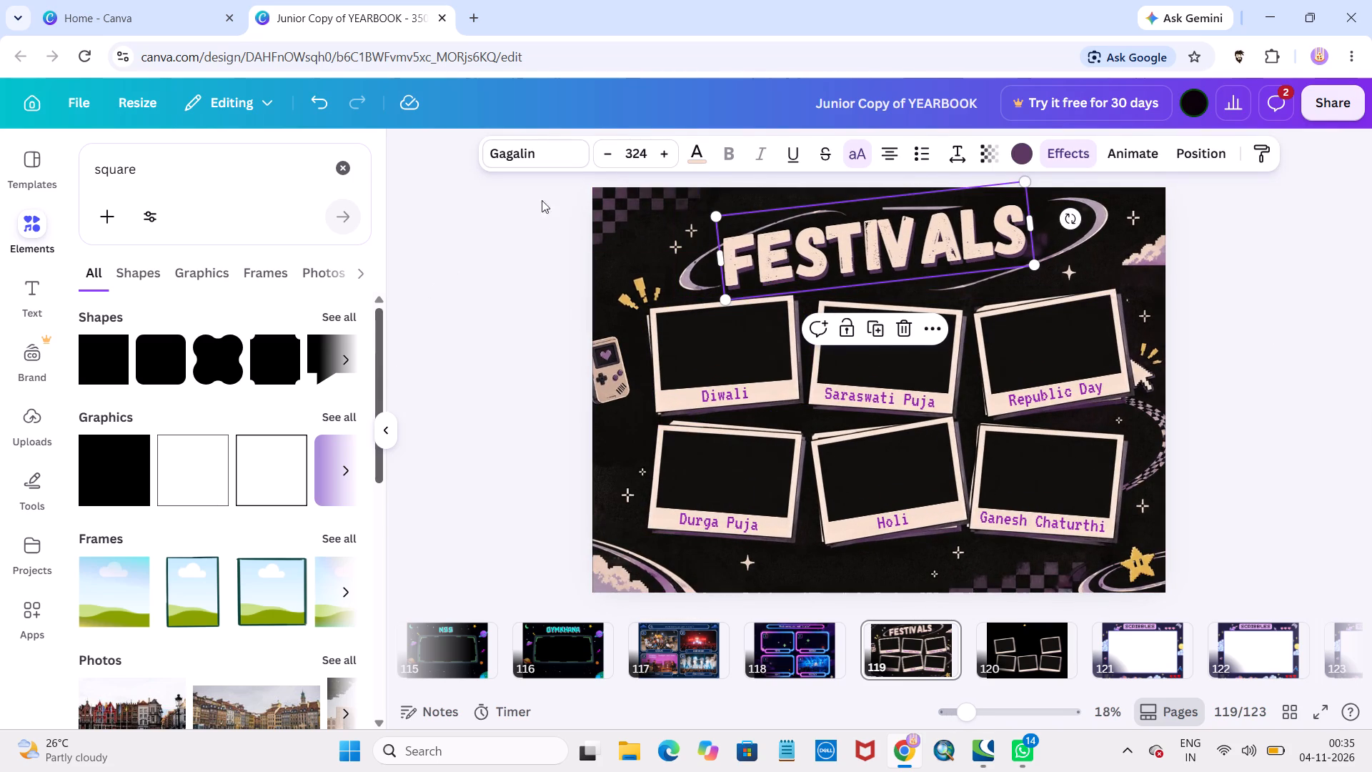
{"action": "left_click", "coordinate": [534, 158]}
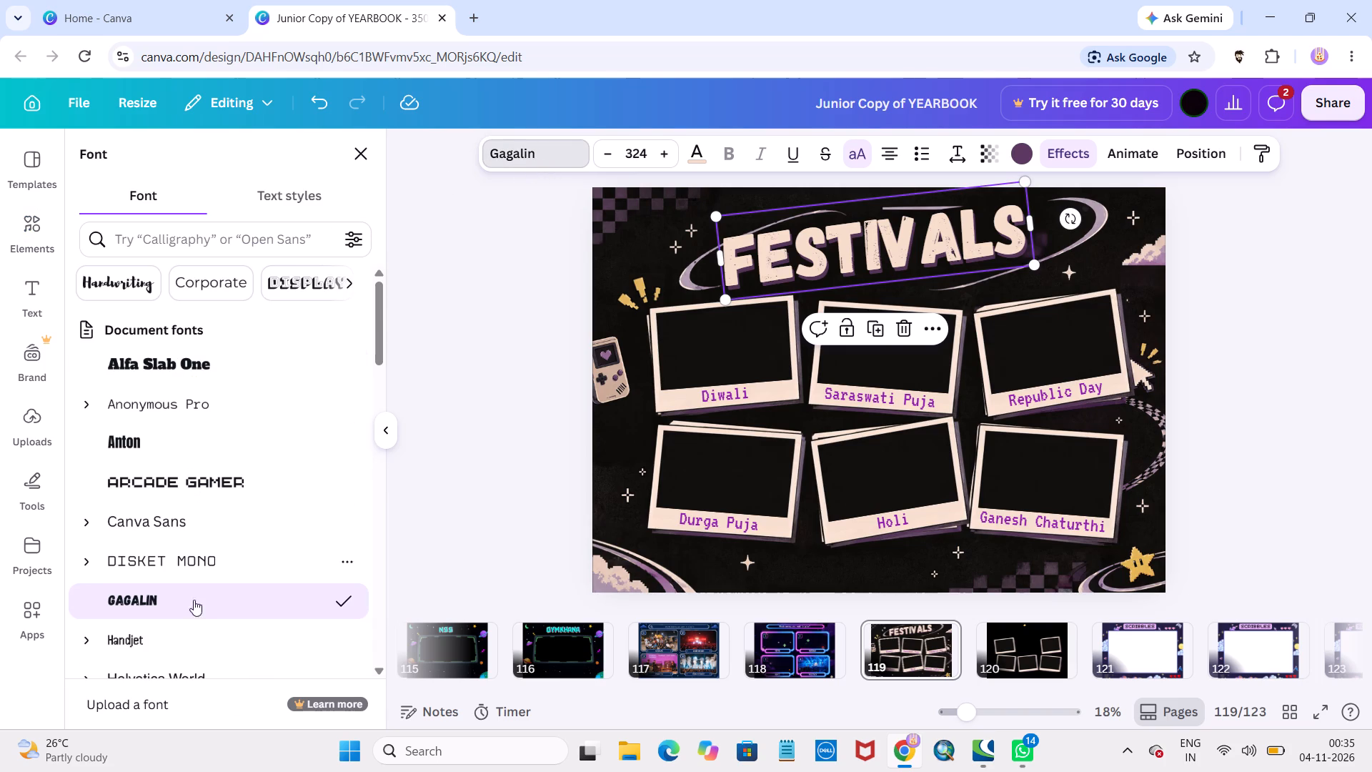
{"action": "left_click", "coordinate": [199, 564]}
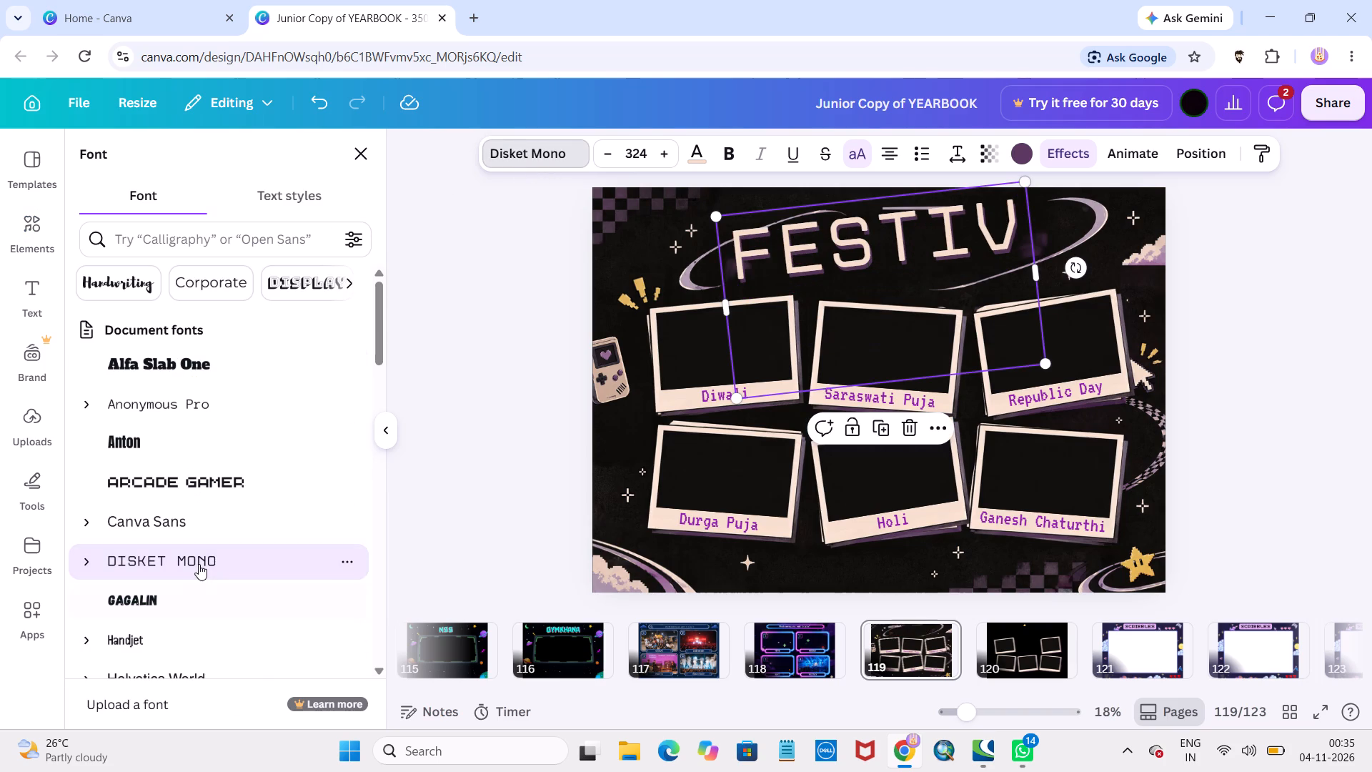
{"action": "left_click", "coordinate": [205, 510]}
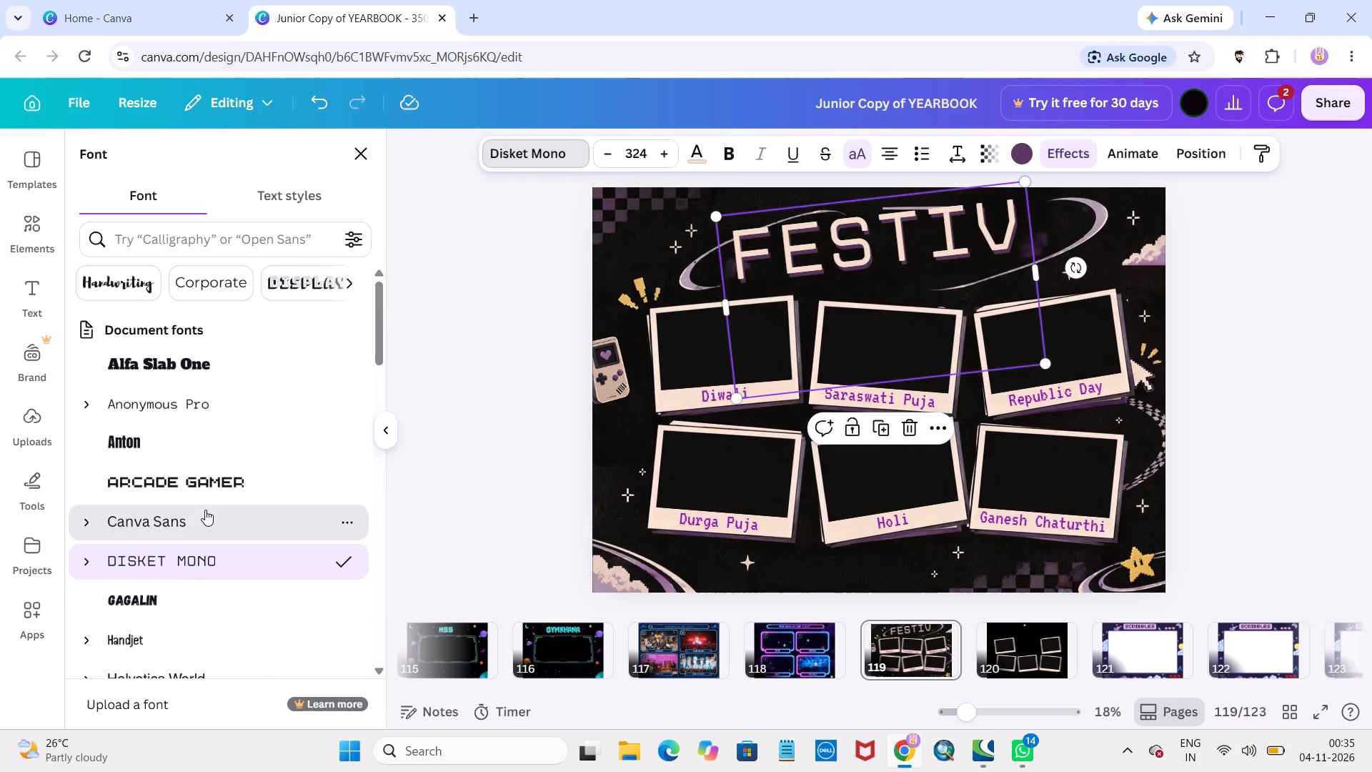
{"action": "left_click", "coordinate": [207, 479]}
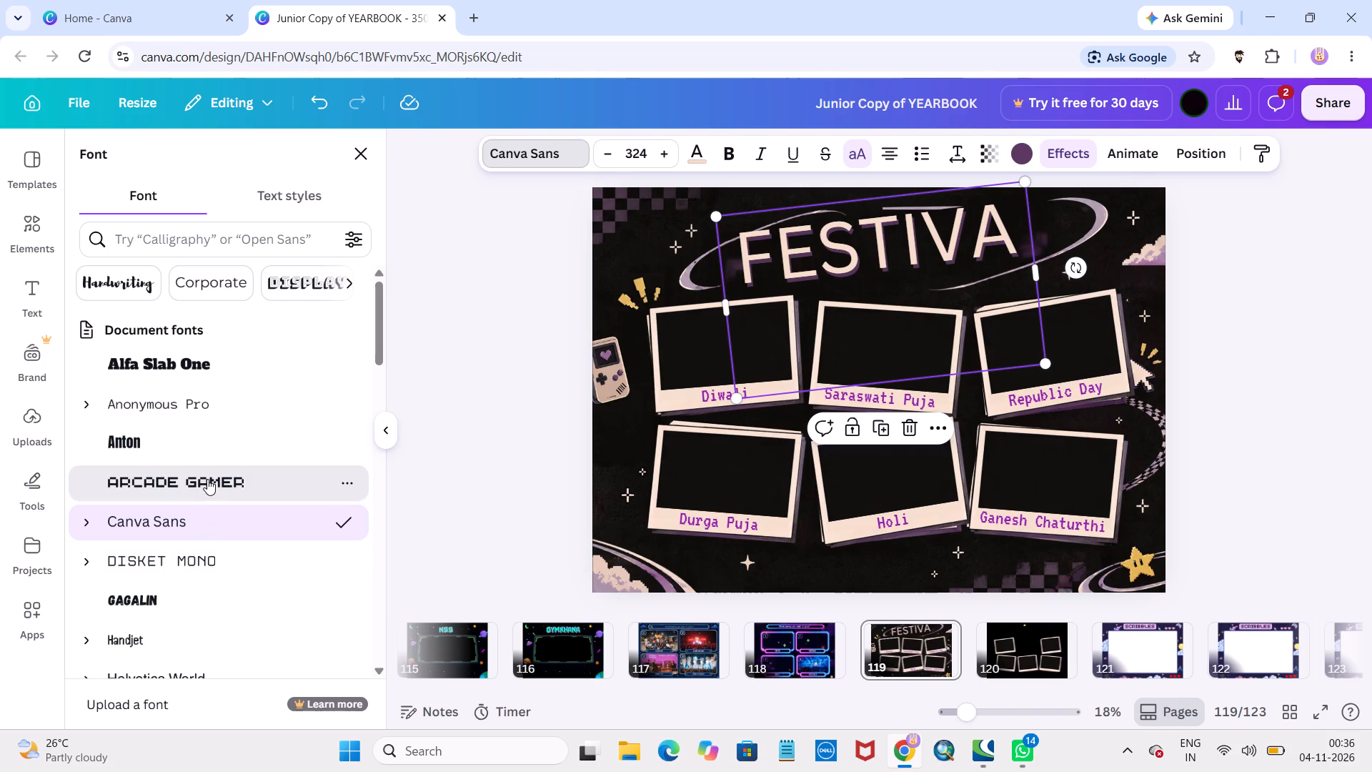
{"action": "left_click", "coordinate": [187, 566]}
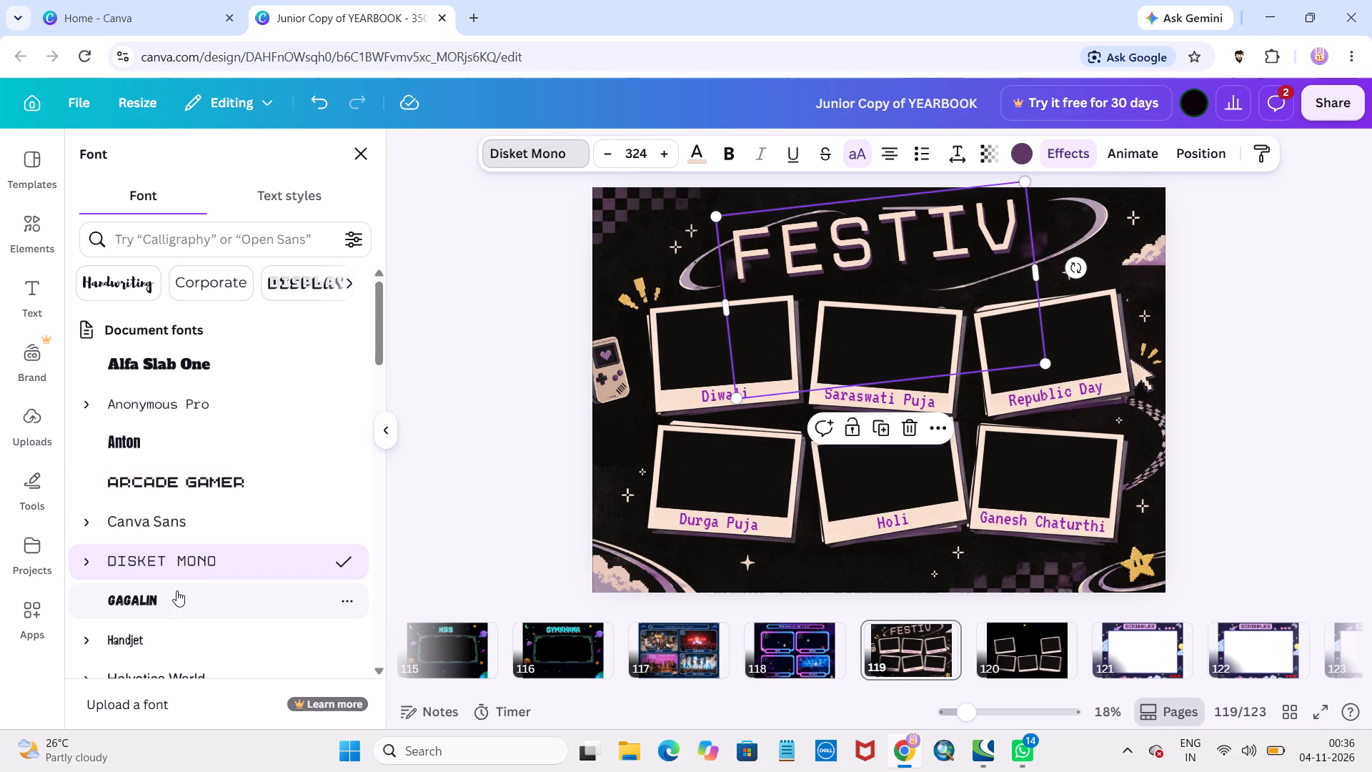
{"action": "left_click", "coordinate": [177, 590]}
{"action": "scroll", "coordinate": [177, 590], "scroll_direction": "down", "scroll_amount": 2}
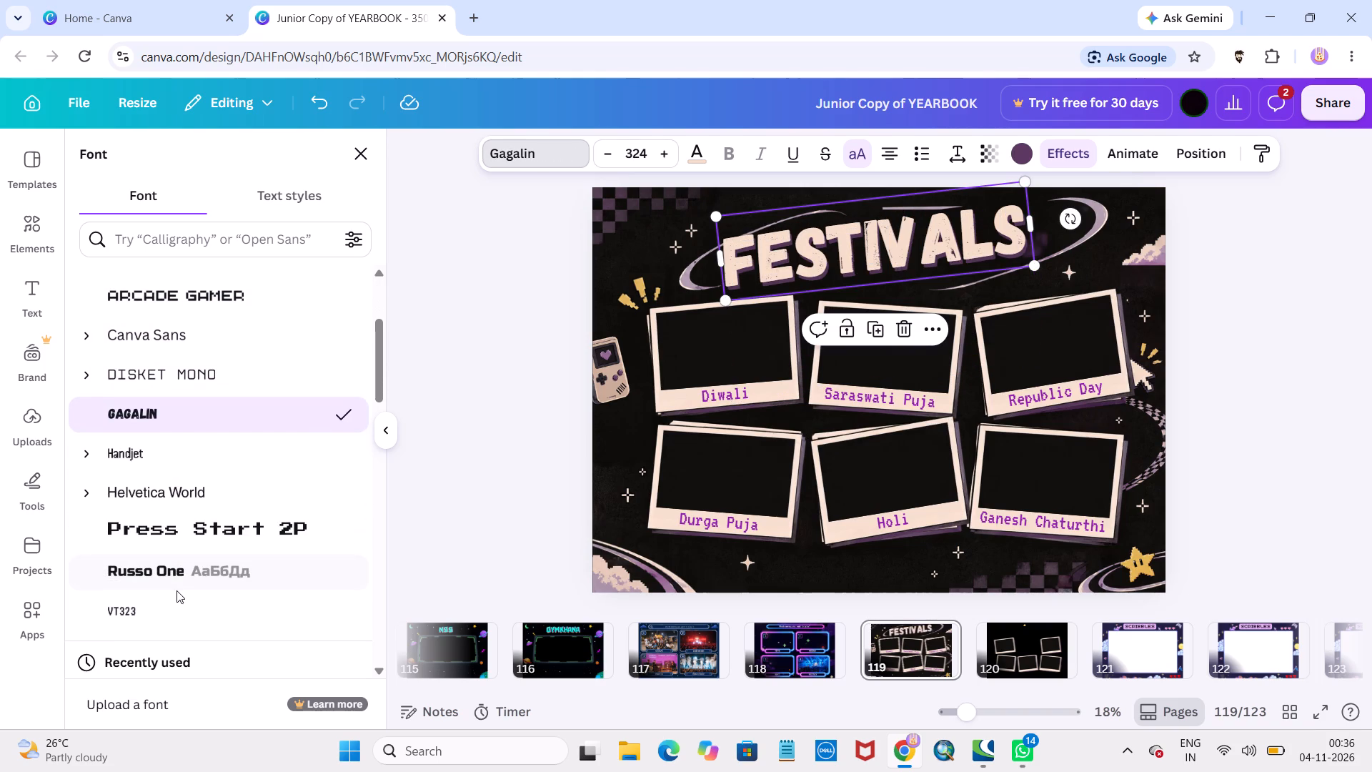
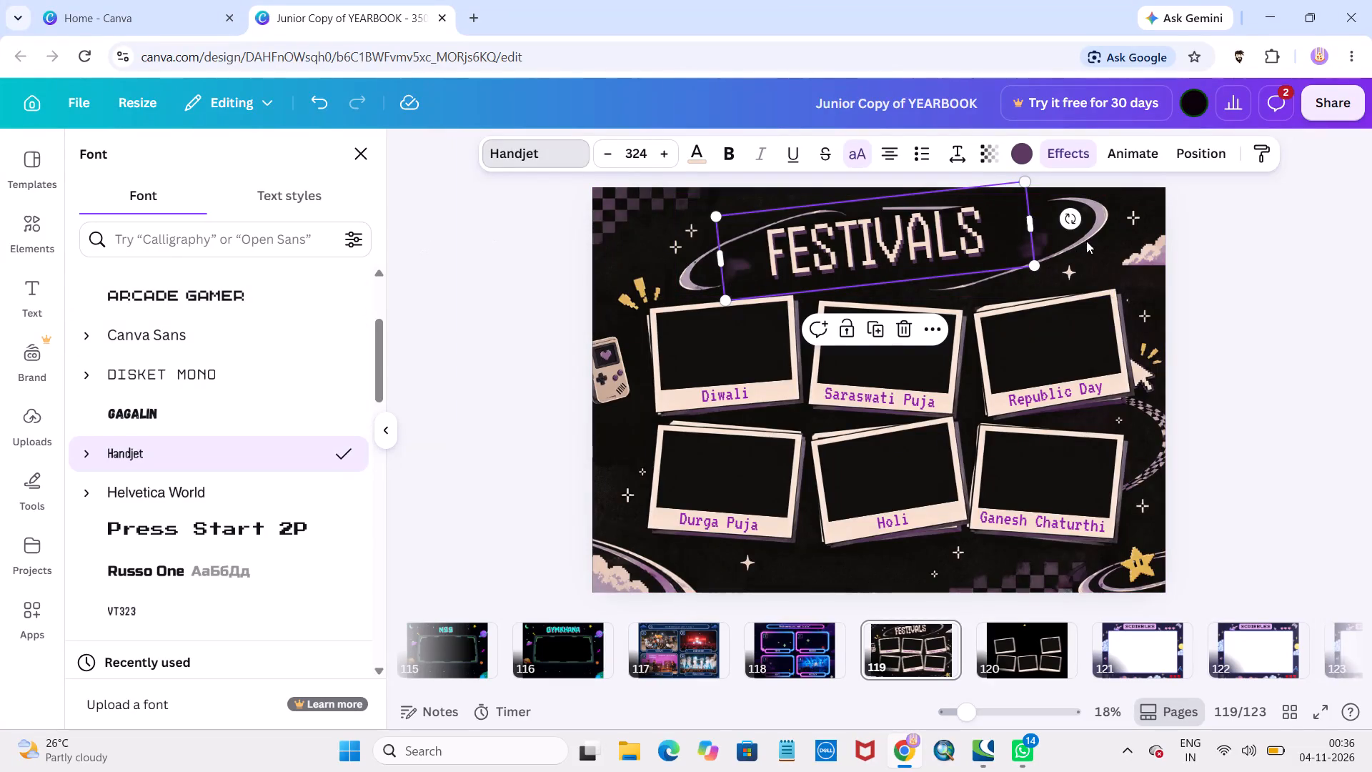
Adjust the width of the FESTIVALS title's text box in the Handjet font so the title sits centred at the top of the page.
{"action": "left_click_drag", "start_coordinate": [1032, 221], "coordinate": [1067, 218]}
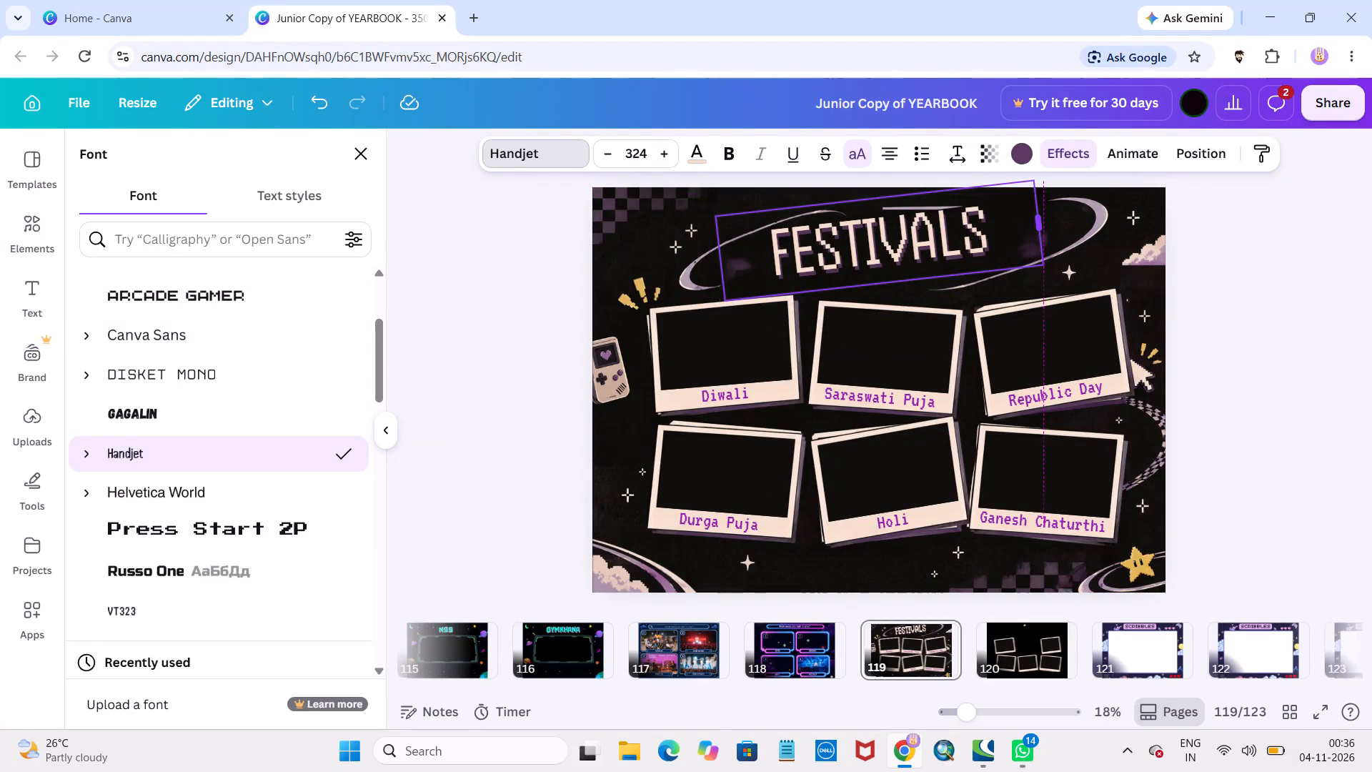
{"action": "left_click_drag", "start_coordinate": [1067, 218], "coordinate": [981, 232]}
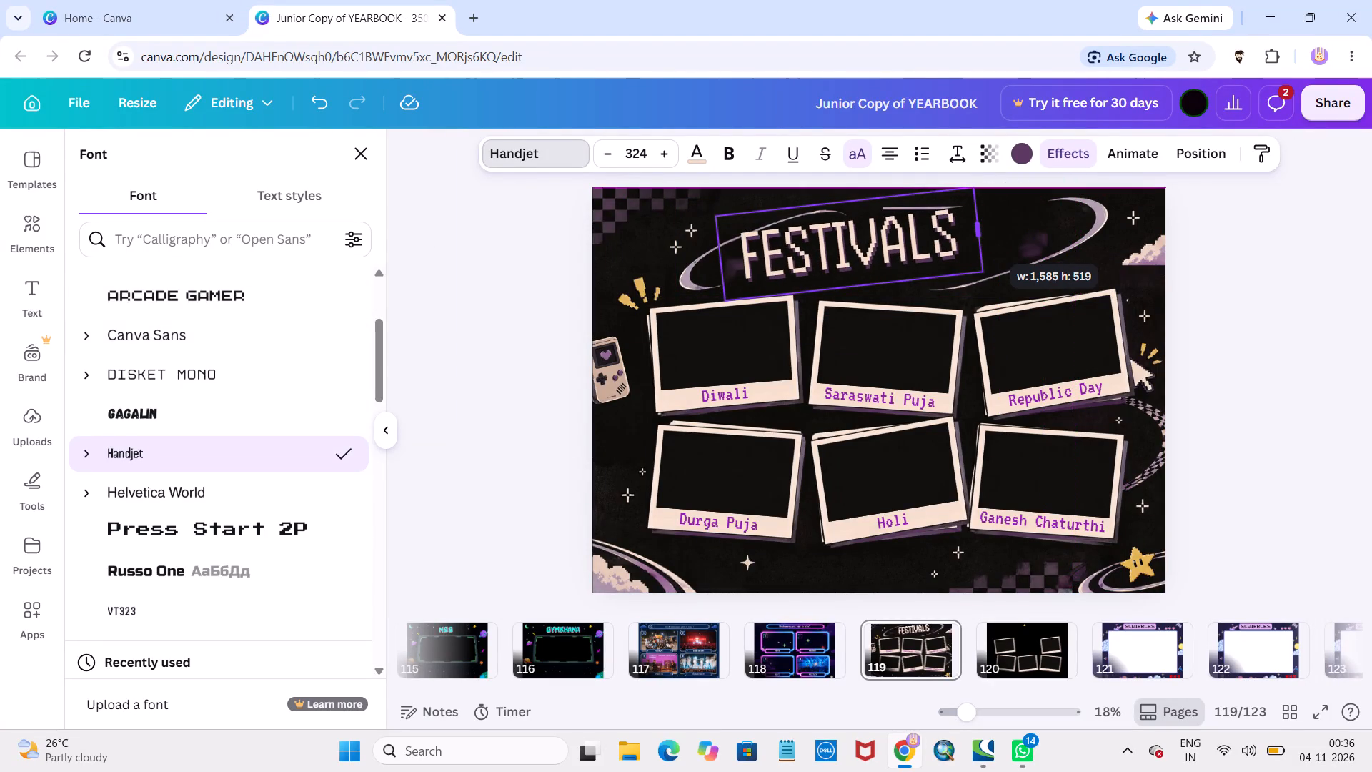
{"action": "left_click_drag", "start_coordinate": [981, 232], "coordinate": [1032, 227]}
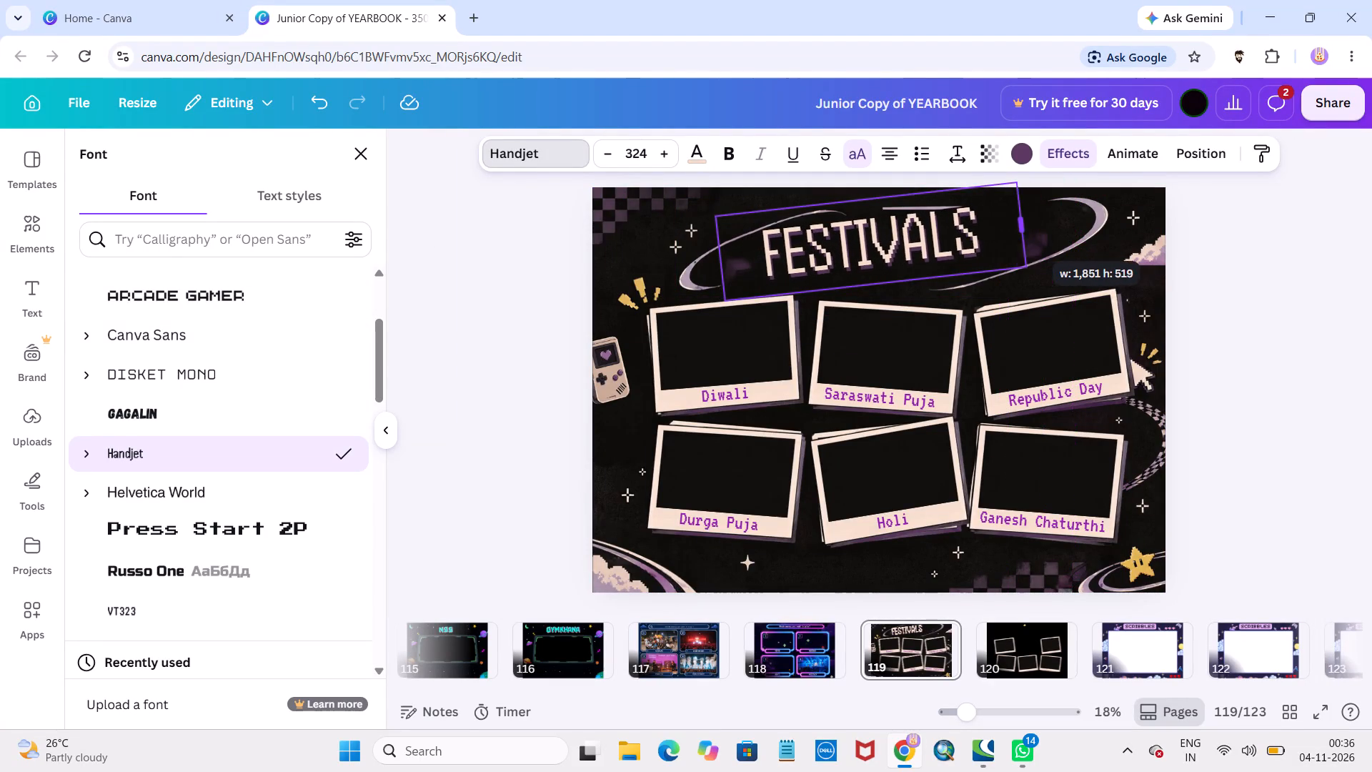
{"action": "left_click_drag", "start_coordinate": [1032, 227], "coordinate": [1040, 227]}
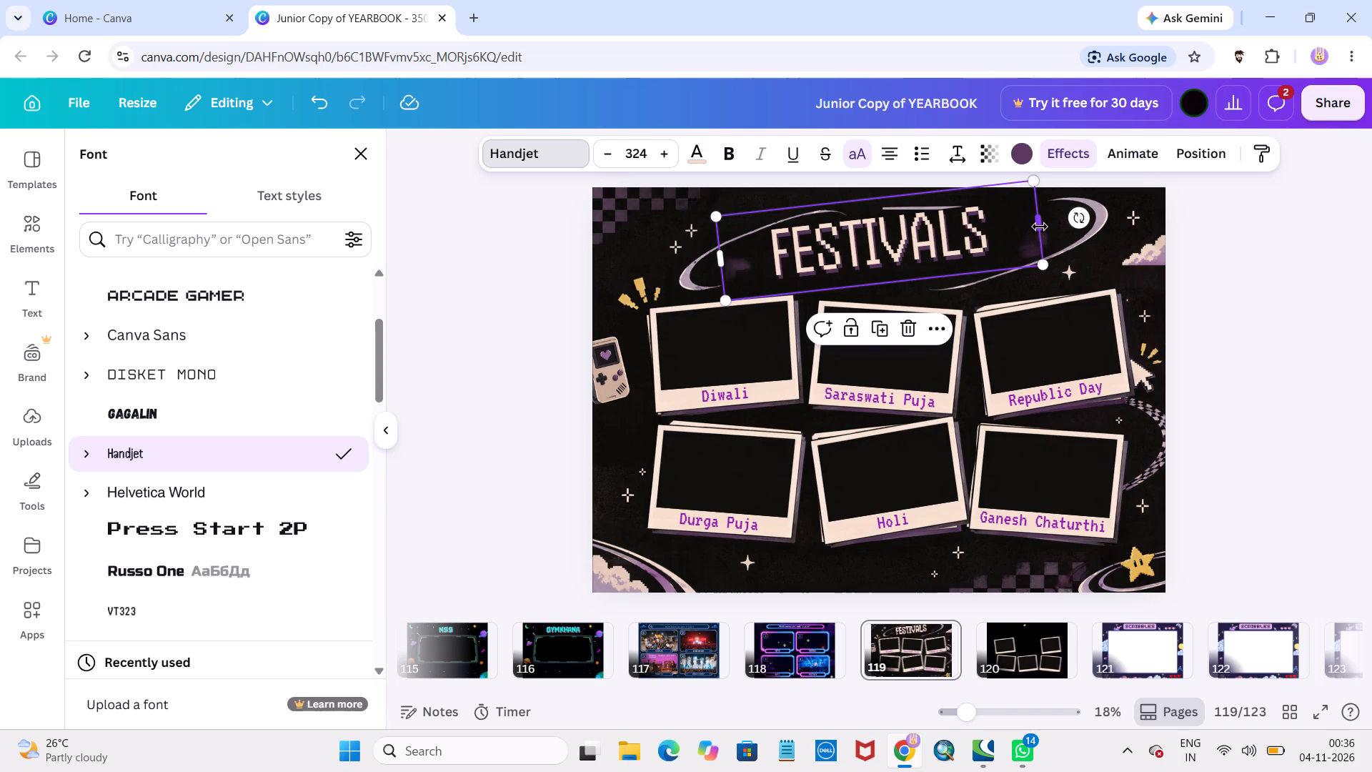
{"action": "left_click", "coordinate": [1318, 247]}
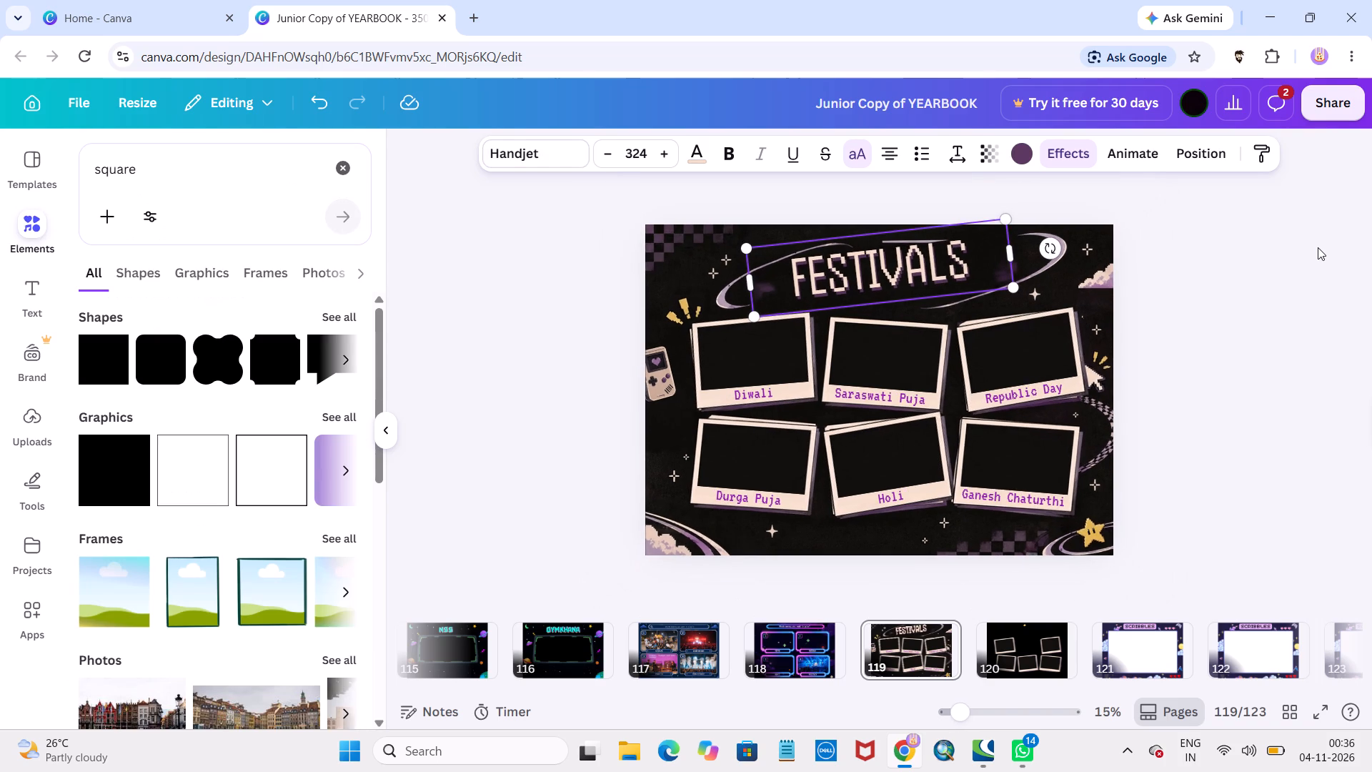
{"action": "left_click", "coordinate": [1256, 267]}
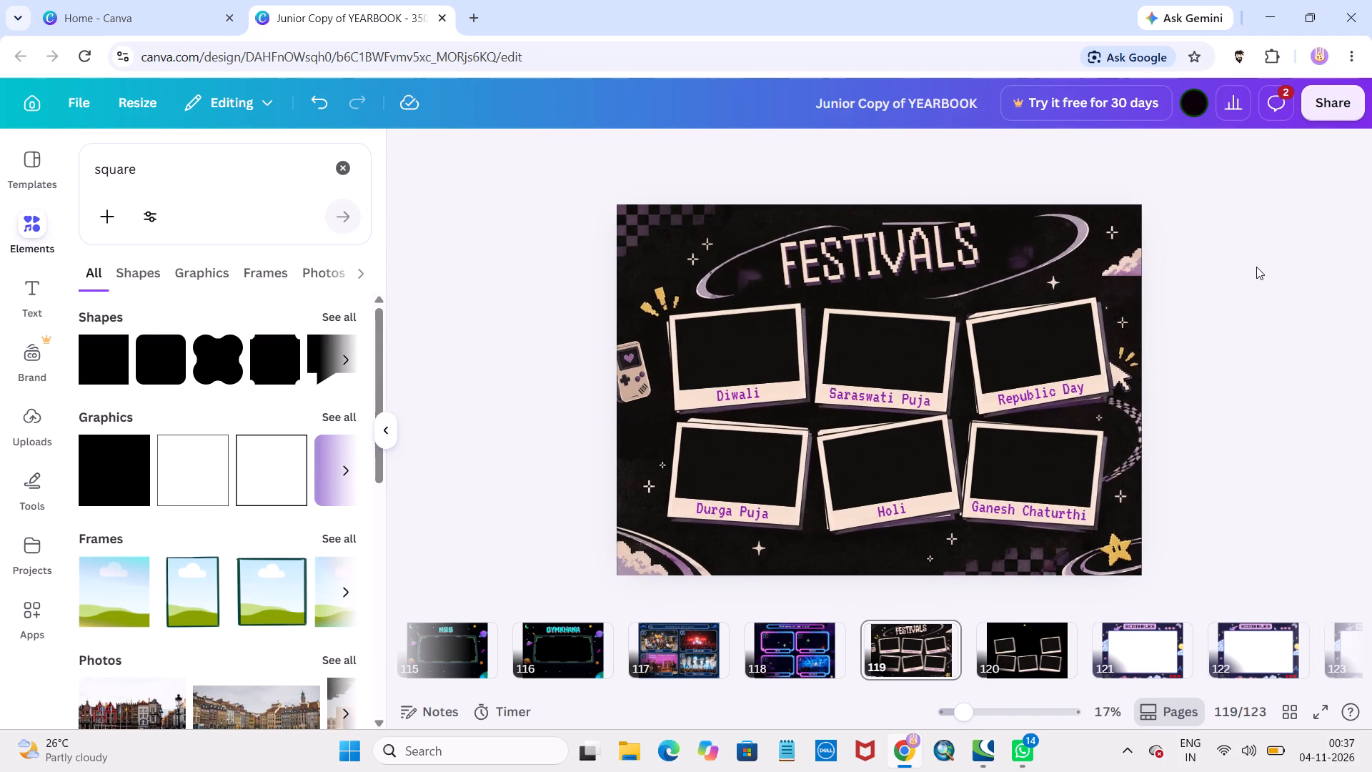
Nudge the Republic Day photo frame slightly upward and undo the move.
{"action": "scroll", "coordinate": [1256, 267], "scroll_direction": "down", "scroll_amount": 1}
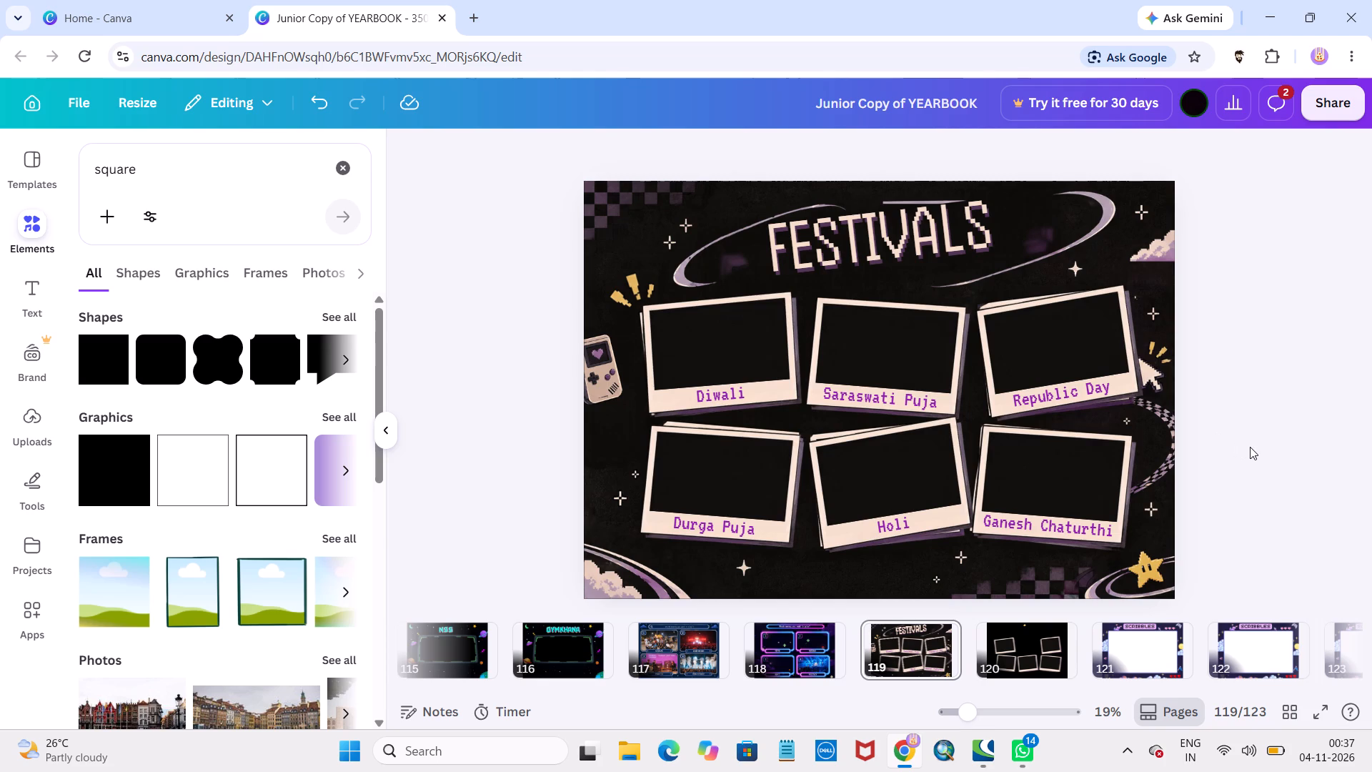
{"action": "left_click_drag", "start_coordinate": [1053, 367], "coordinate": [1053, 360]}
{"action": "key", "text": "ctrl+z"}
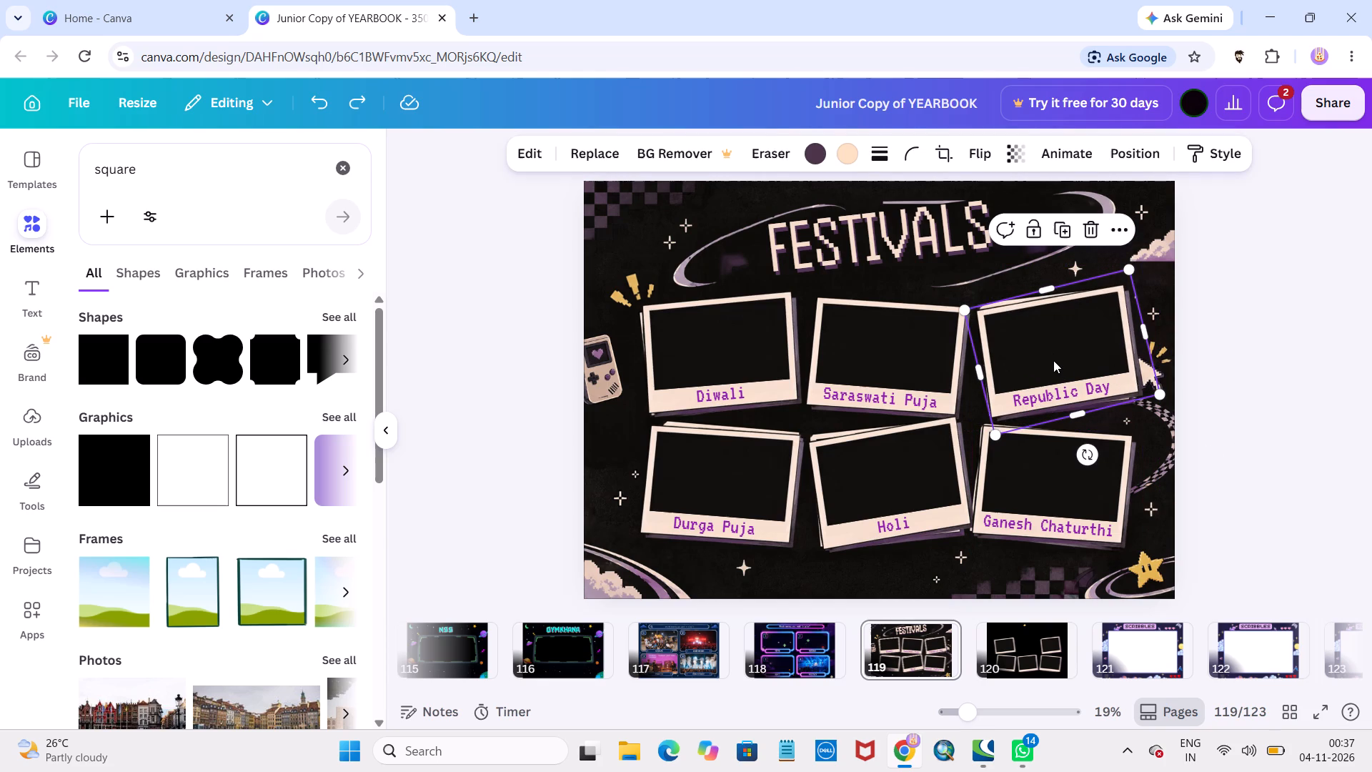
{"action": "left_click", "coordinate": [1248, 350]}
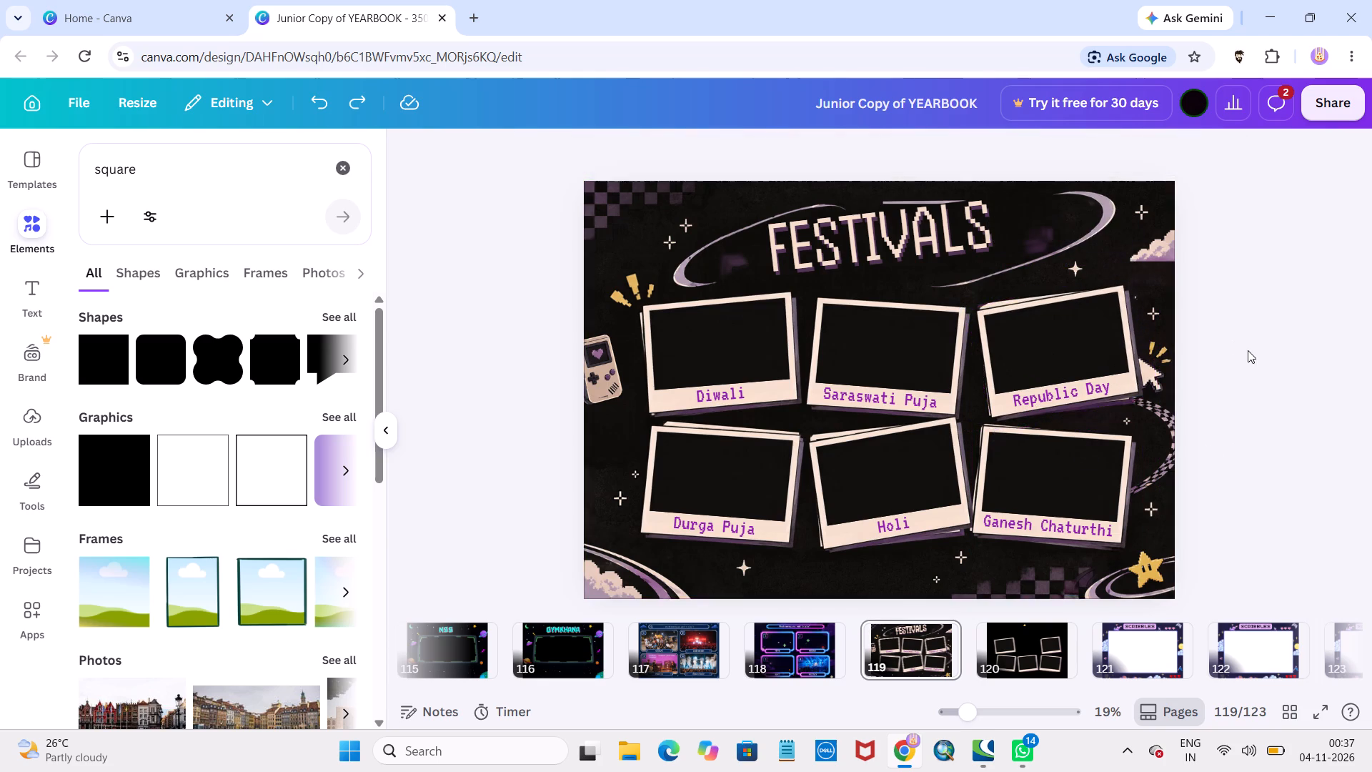
Download only the current page (119) of the yearbook as a PNG at size 1 and high quality.
{"action": "scroll", "coordinate": [1248, 350], "scroll_direction": "down", "scroll_amount": 1}
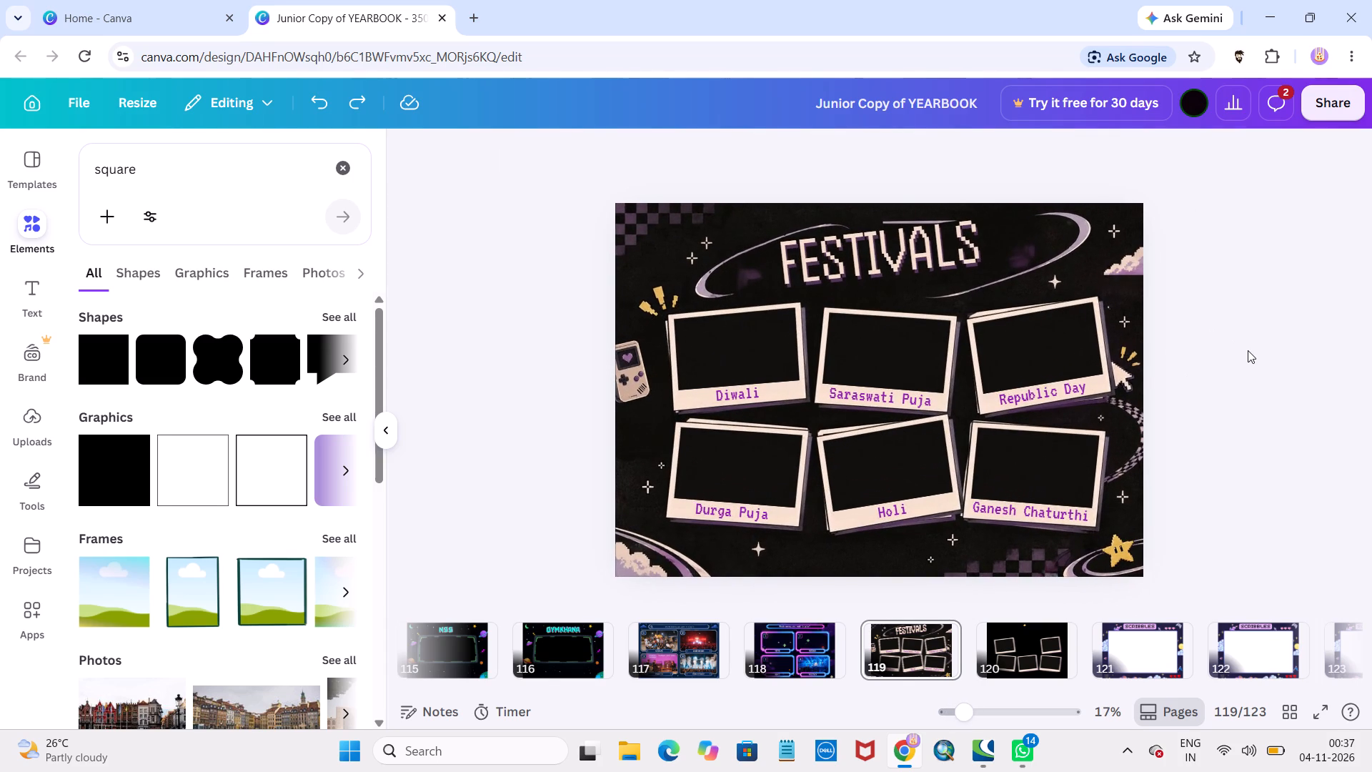
{"action": "left_click", "coordinate": [1331, 96]}
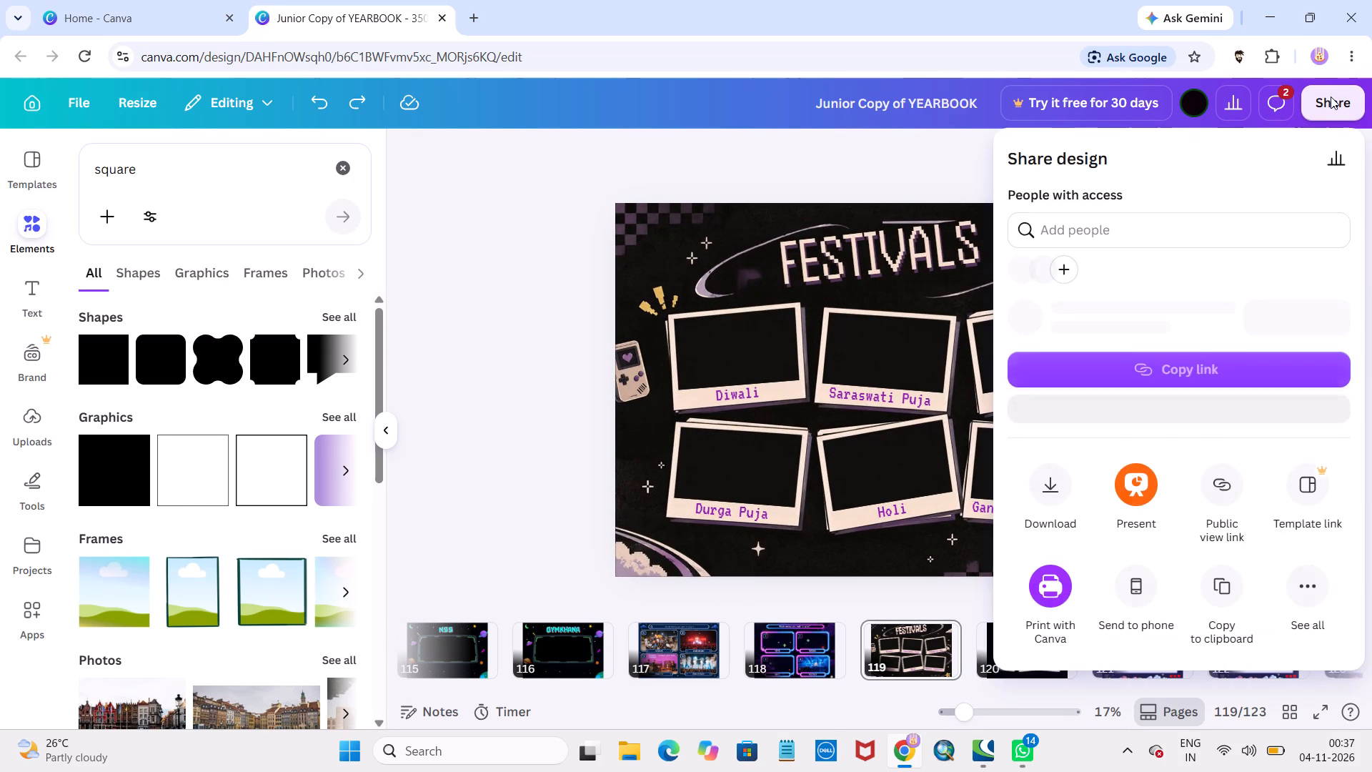
{"action": "left_click", "coordinate": [1047, 514]}
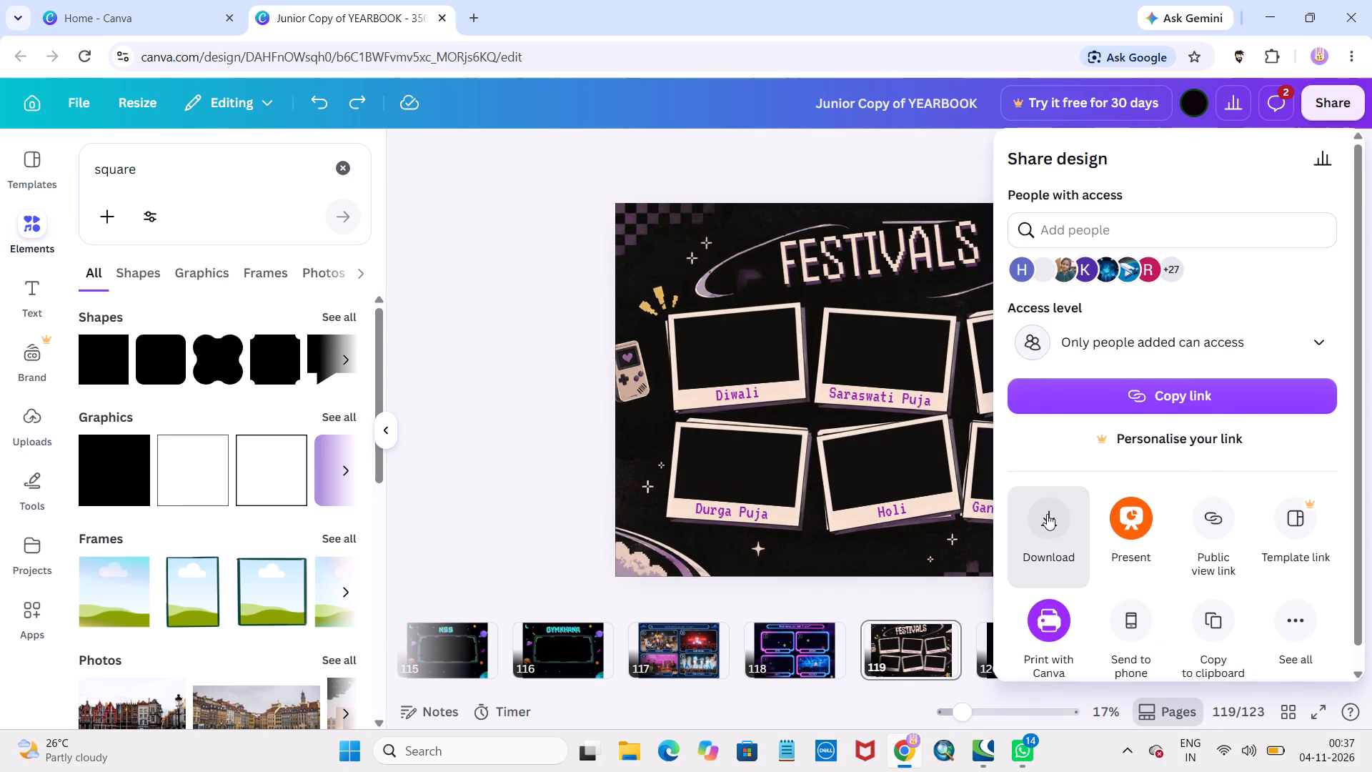
{"action": "left_click", "coordinate": [1147, 518]}
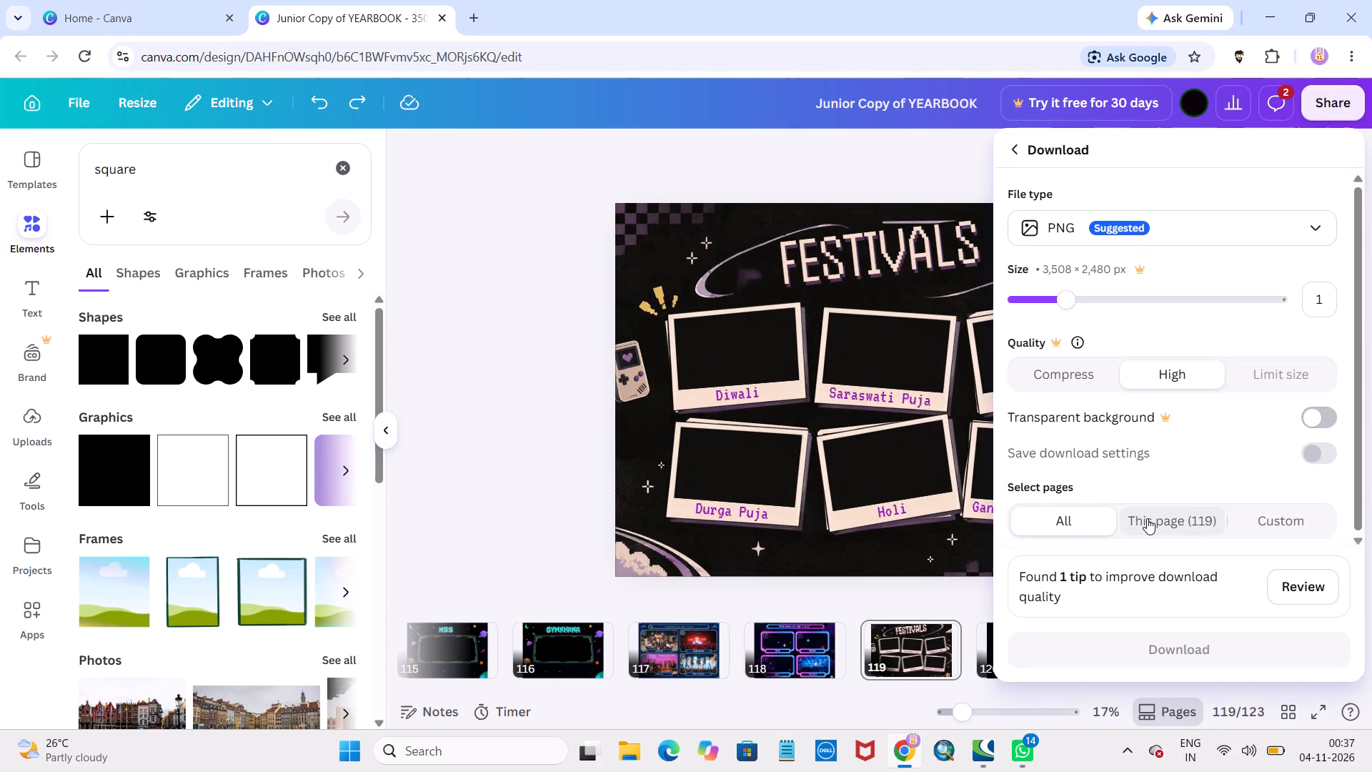
{"action": "left_click", "coordinate": [1166, 518]}
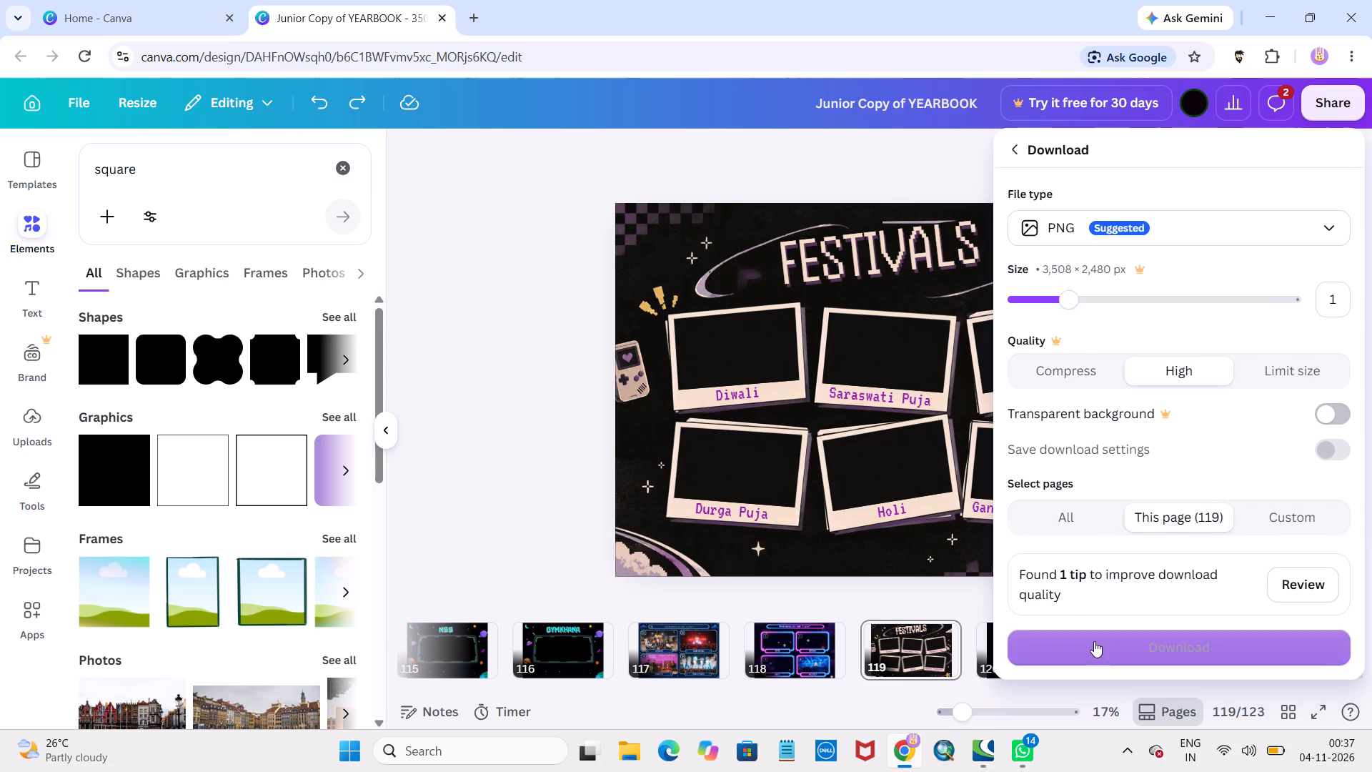
{"action": "left_click", "coordinate": [1102, 641]}
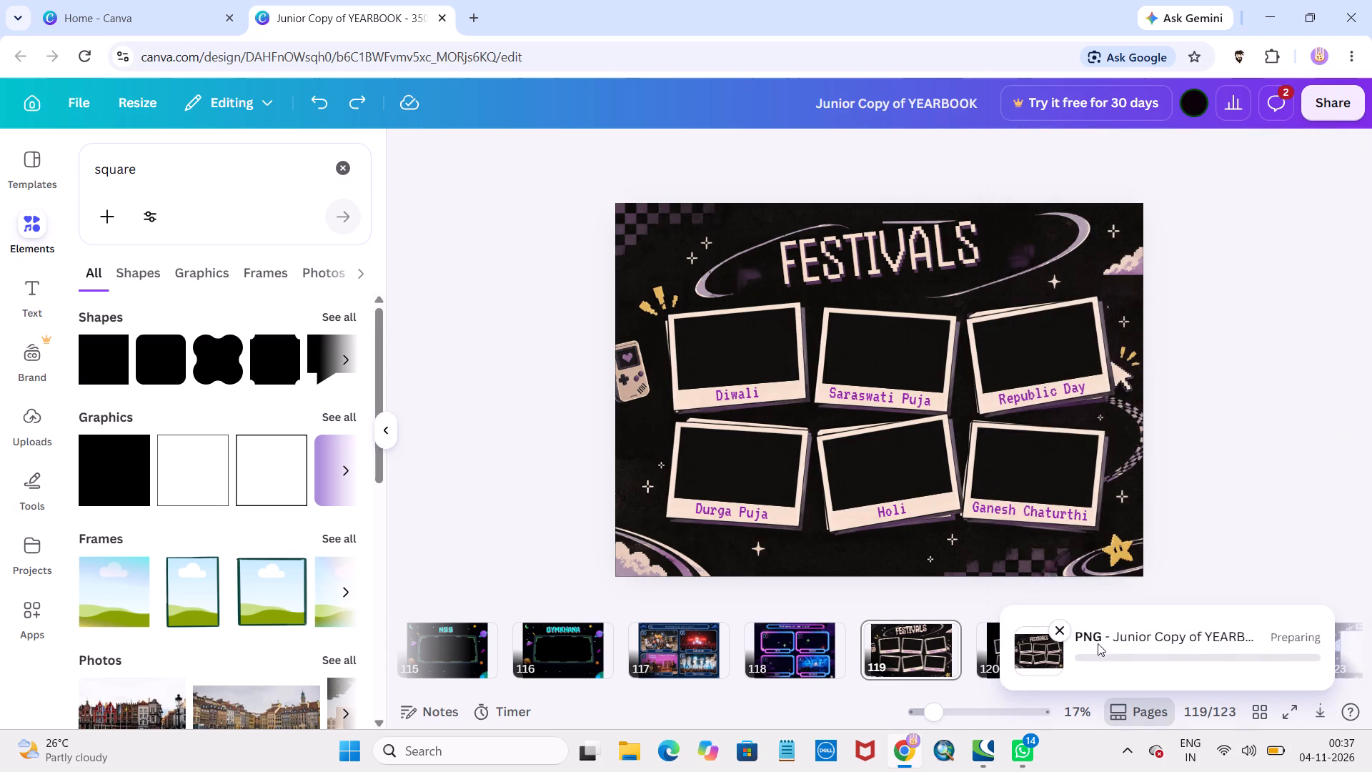
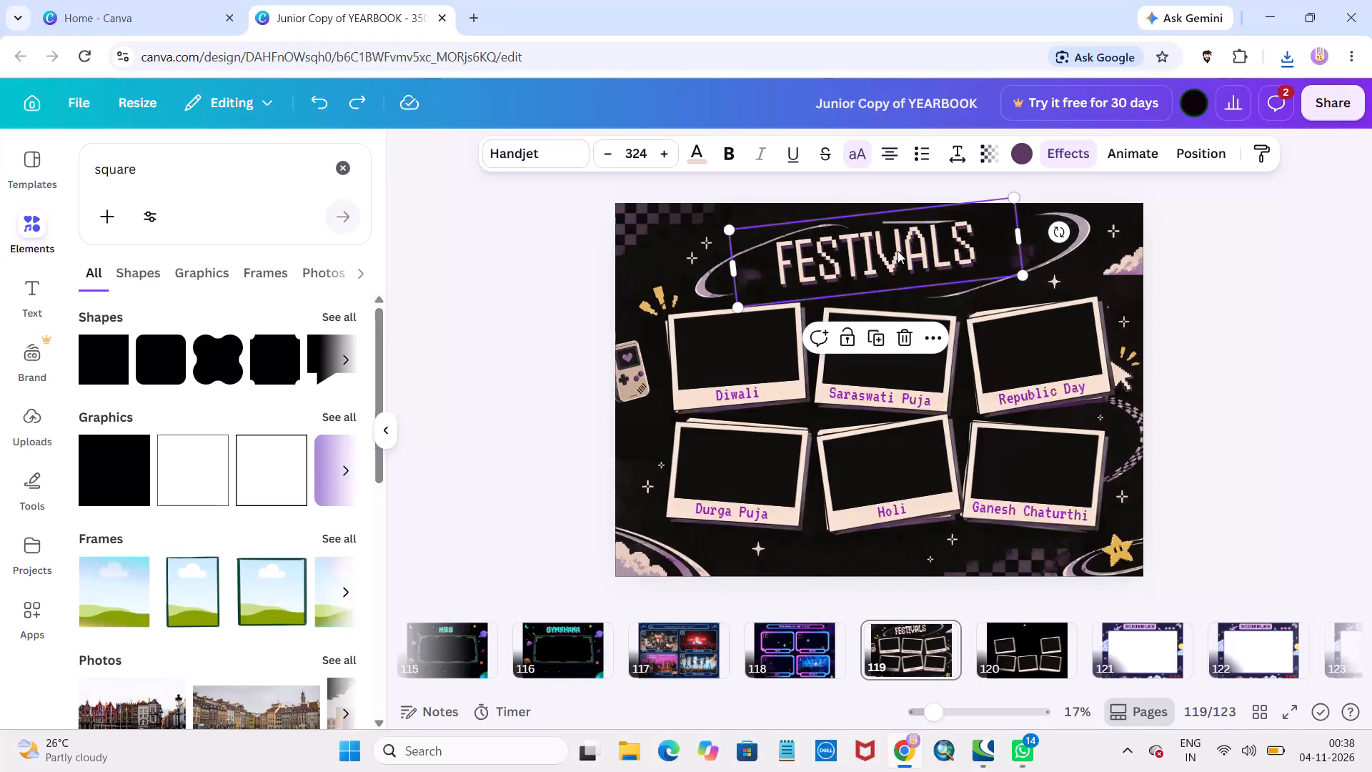
Undo the recent font changes on the FESTIVALS title to bring back the Gagalin lettering, and deselect the title.
{"action": "key", "text": "ctrl+z"}
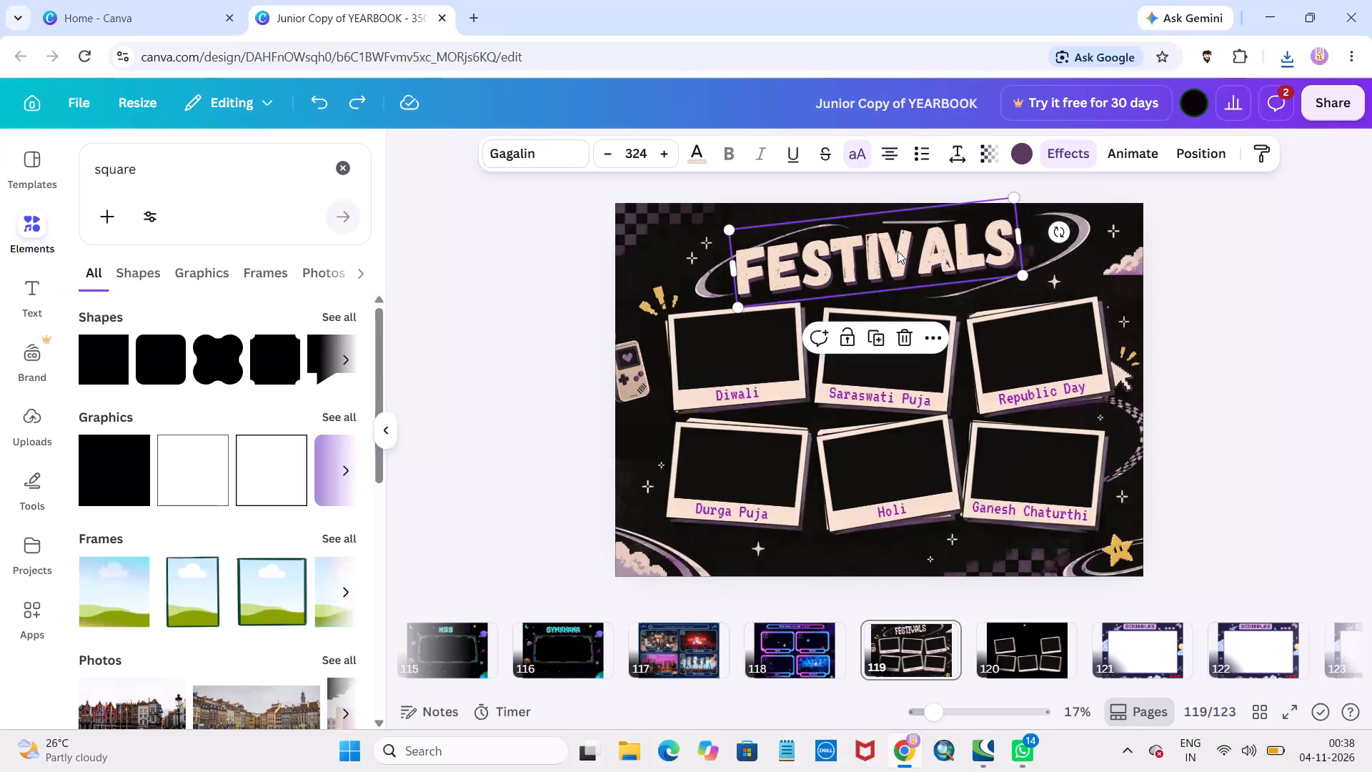
{"action": "key", "text": "ctrl+z"}
{"action": "key", "text": "shift+z"}
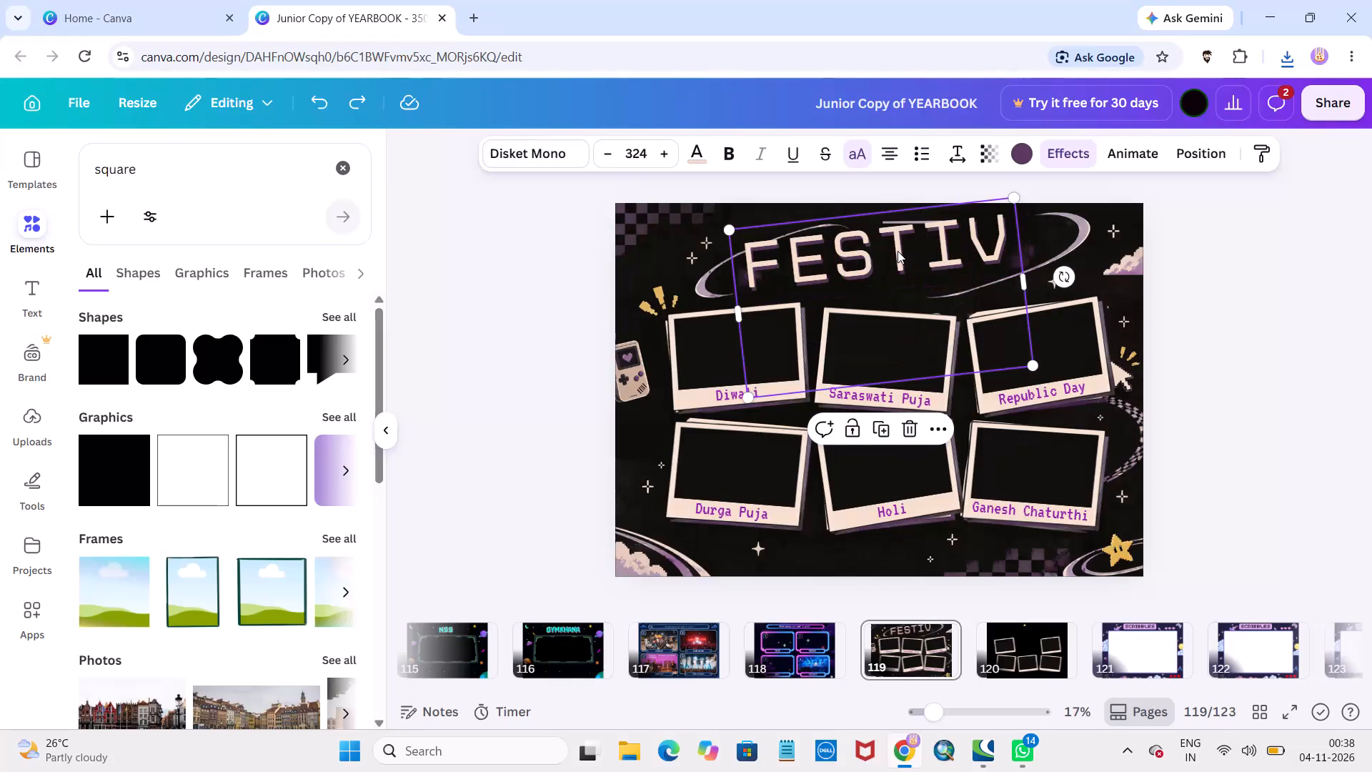
{"action": "key", "text": "shift+z"}
{"action": "key", "text": "ctrl+z"}
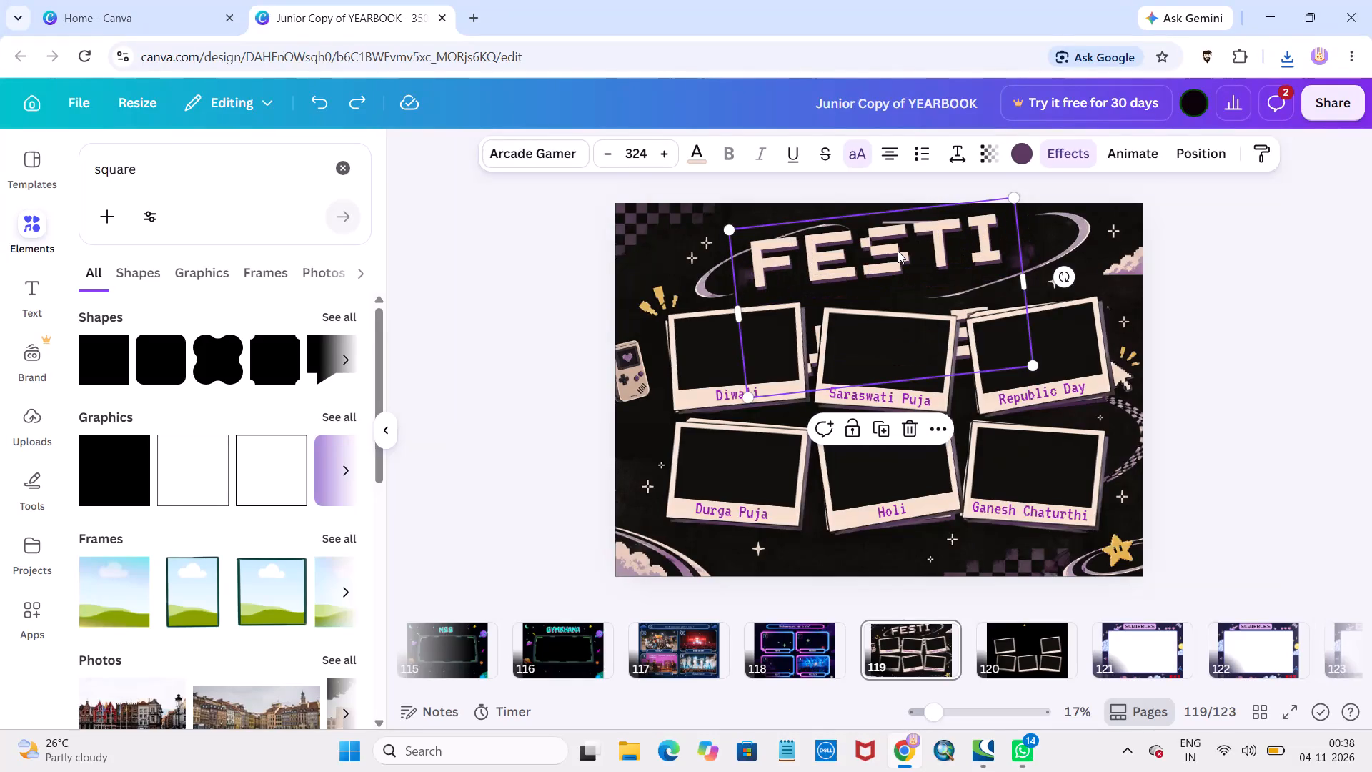
{"action": "key", "text": "ctrl+z"}
{"action": "key", "text": "ctrl+z"}
{"action": "key", "text": "ctrl+z"}
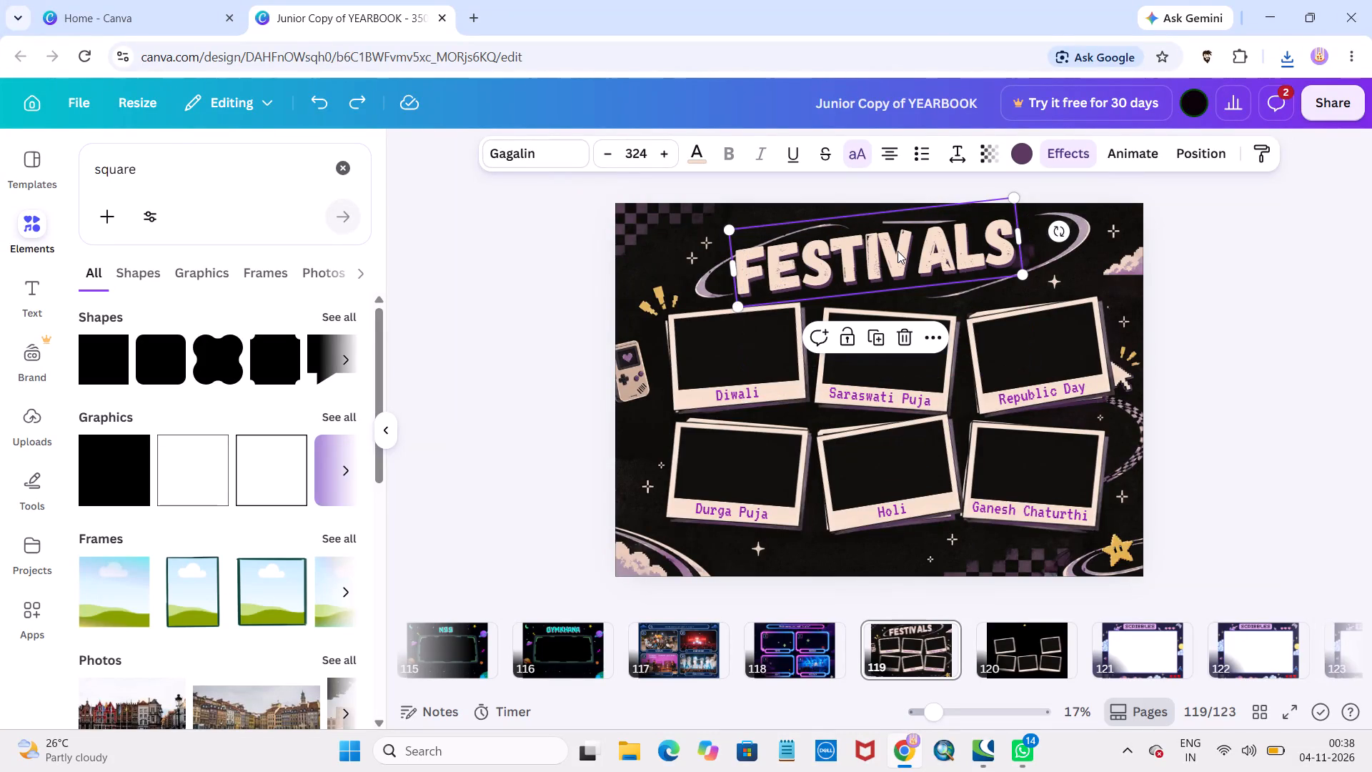
{"action": "left_click", "coordinate": [1300, 287]}
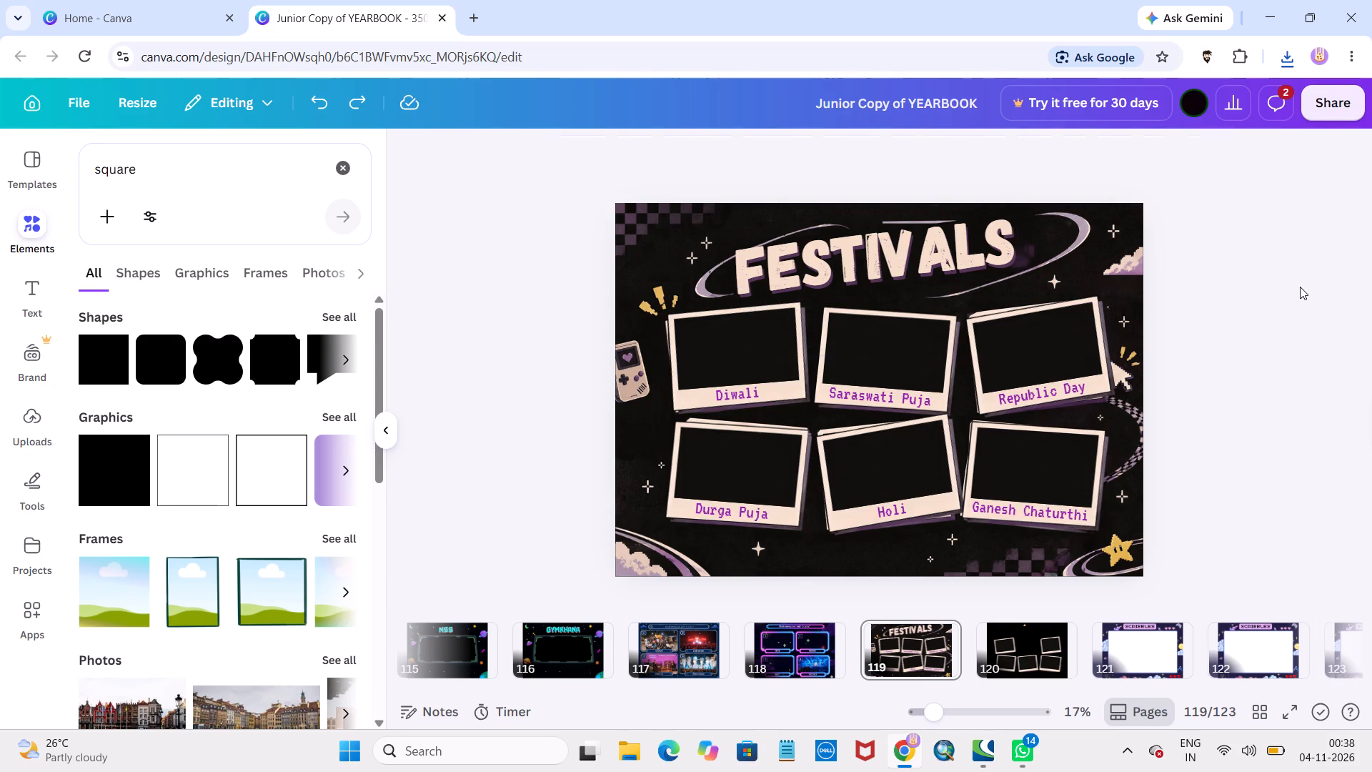
Align the FESTIVALS title to the horizontal centre of the page.
{"action": "left_click", "coordinate": [980, 260]}
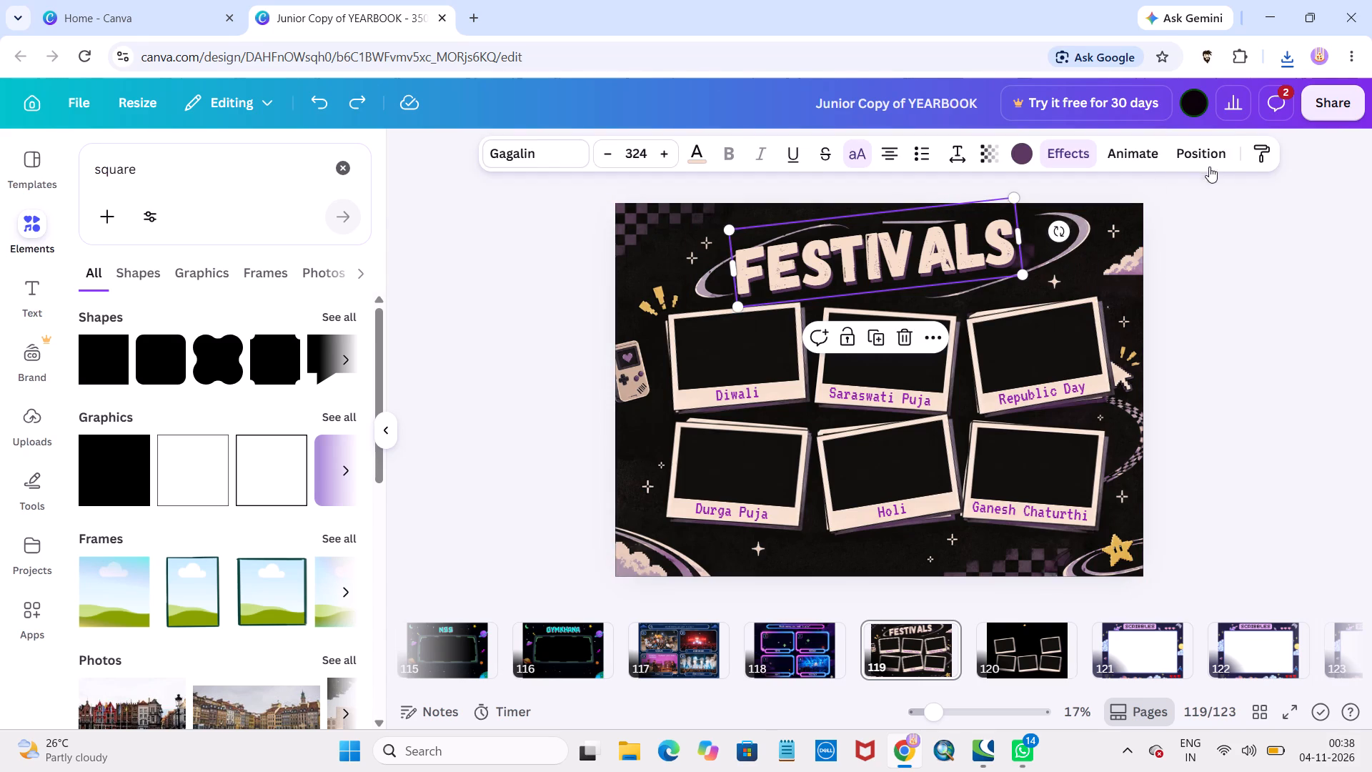
{"action": "left_click", "coordinate": [1208, 158]}
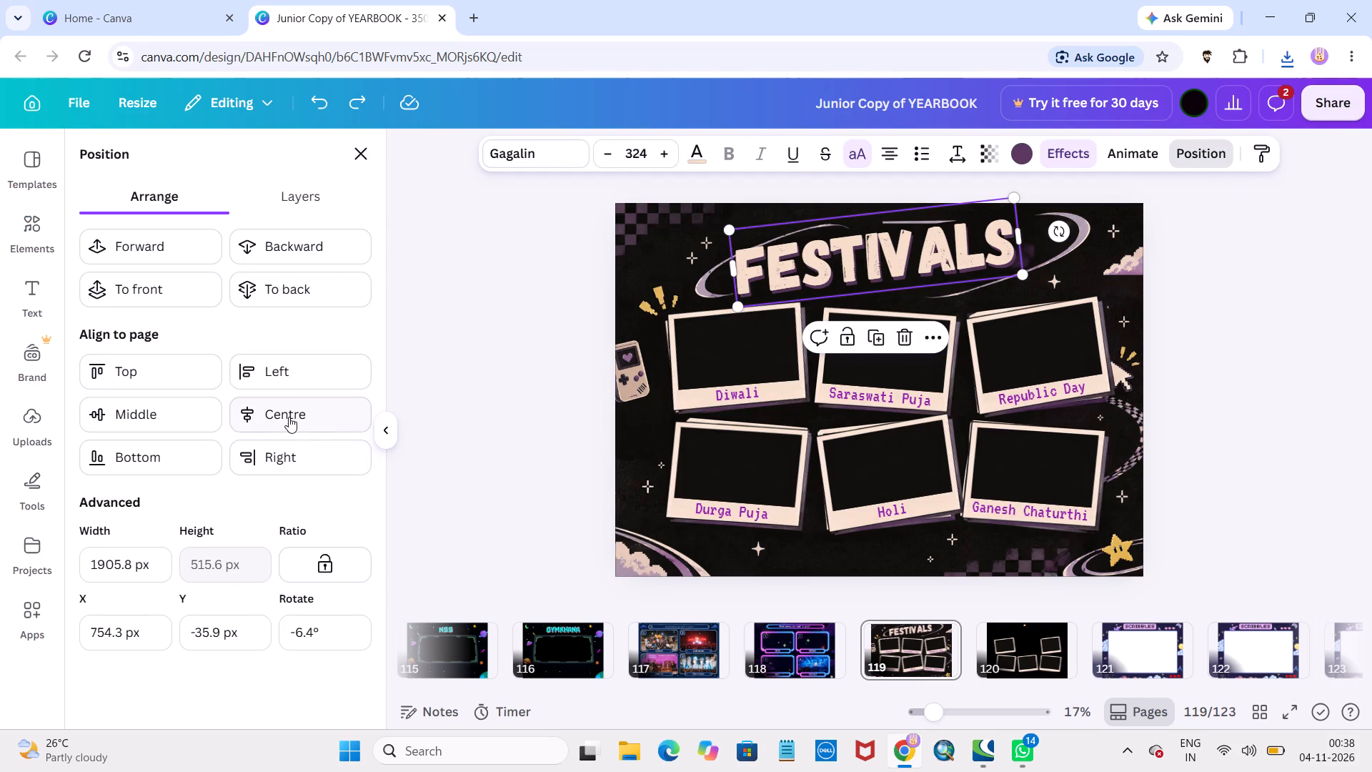
{"action": "left_click", "coordinate": [289, 417]}
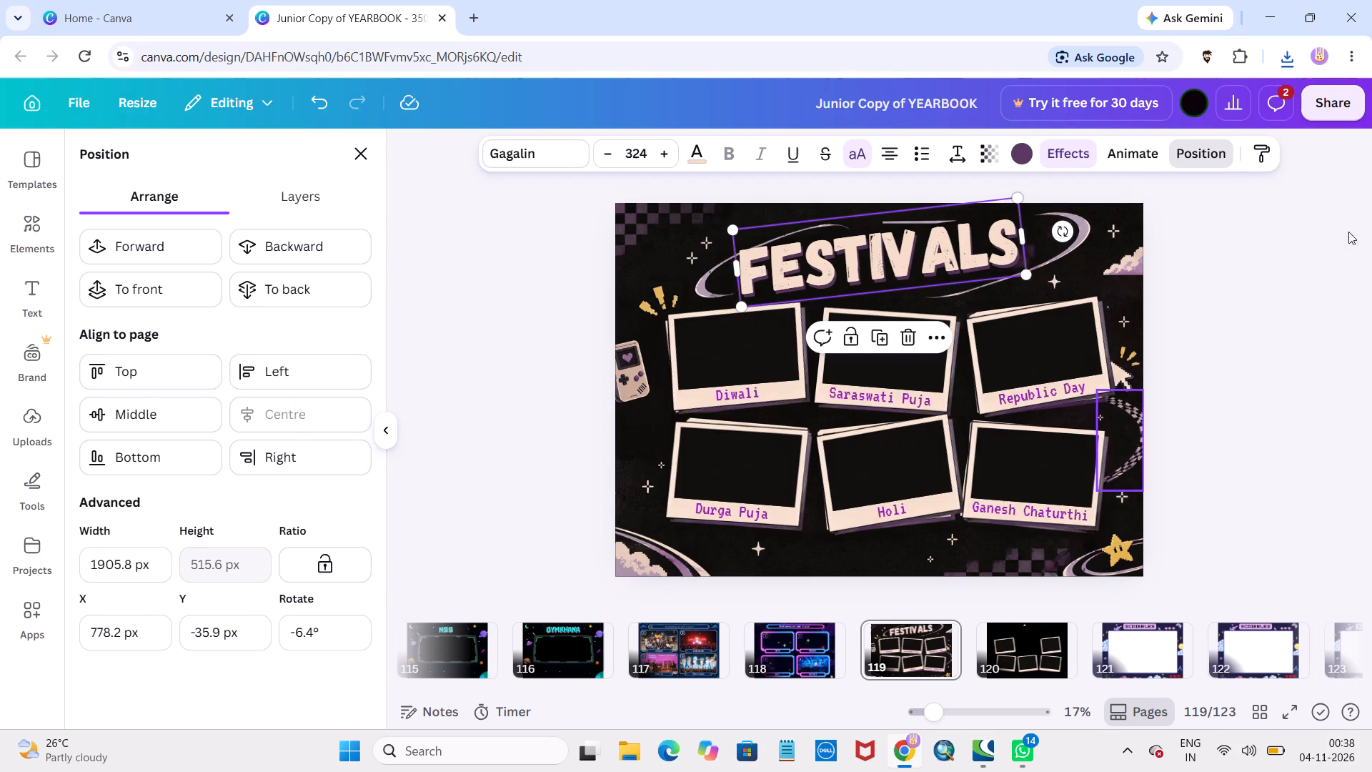
Download only the current page (119) again as a PNG at size 1 and high quality.
{"action": "left_click", "coordinate": [1334, 107]}
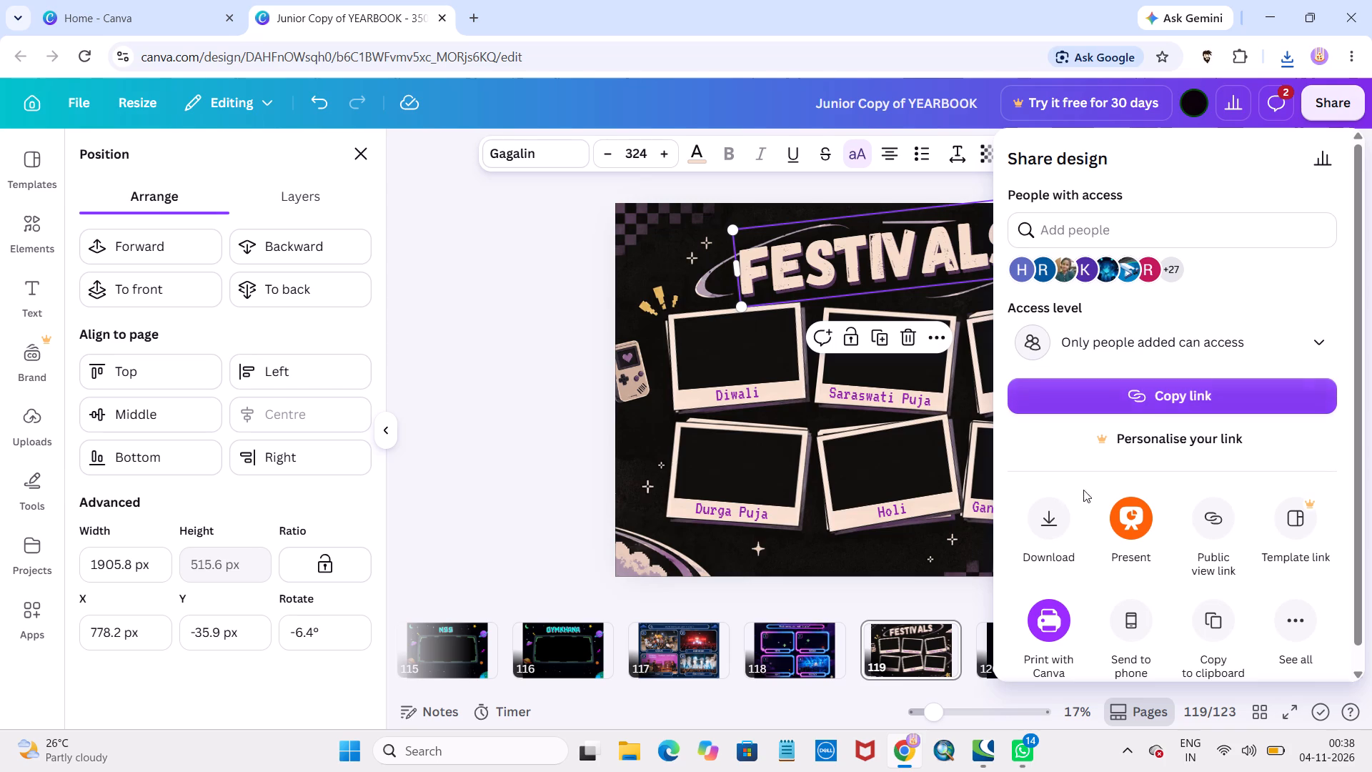
{"action": "left_click", "coordinate": [1051, 525]}
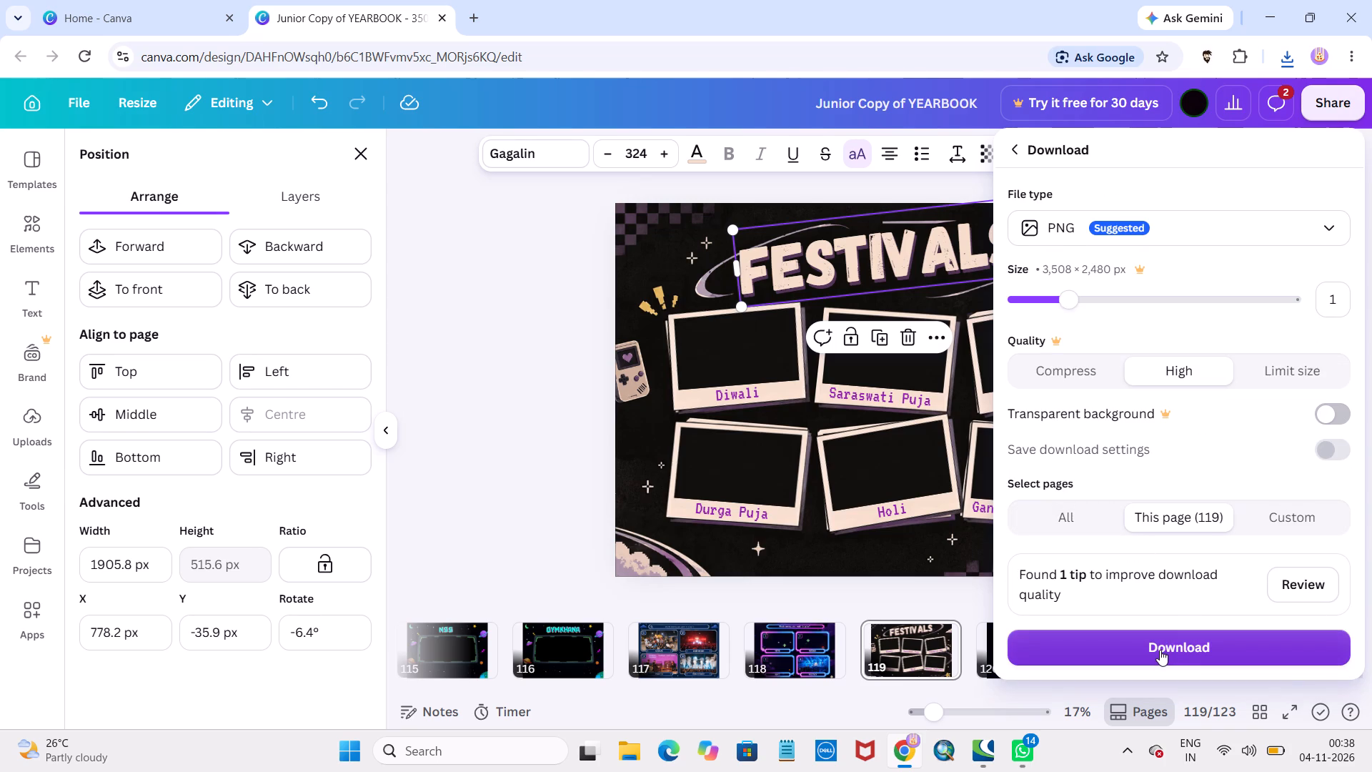
{"action": "left_click", "coordinate": [1160, 650]}
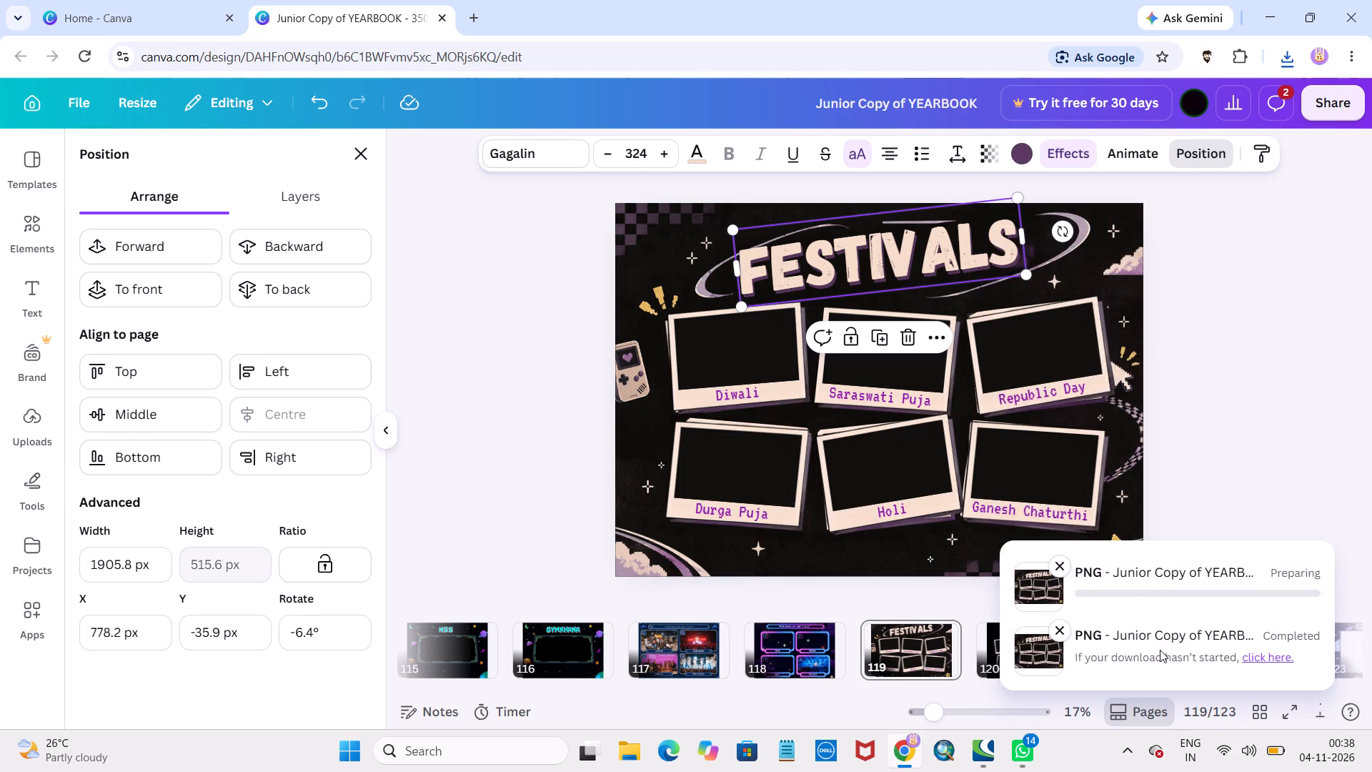
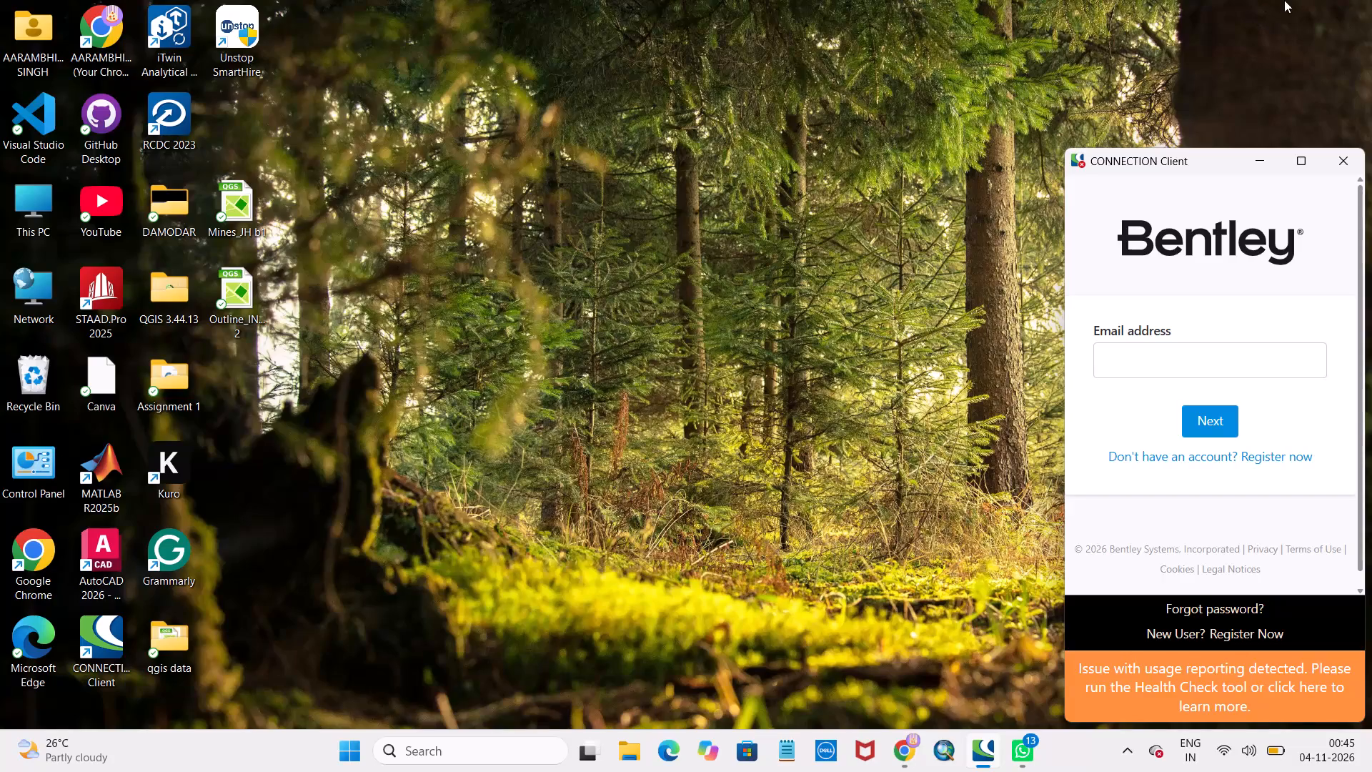
Close the Bentley CONNECTION Client window and switch back to the yearbook design in Chrome.
{"action": "left_click", "coordinate": [1347, 149]}
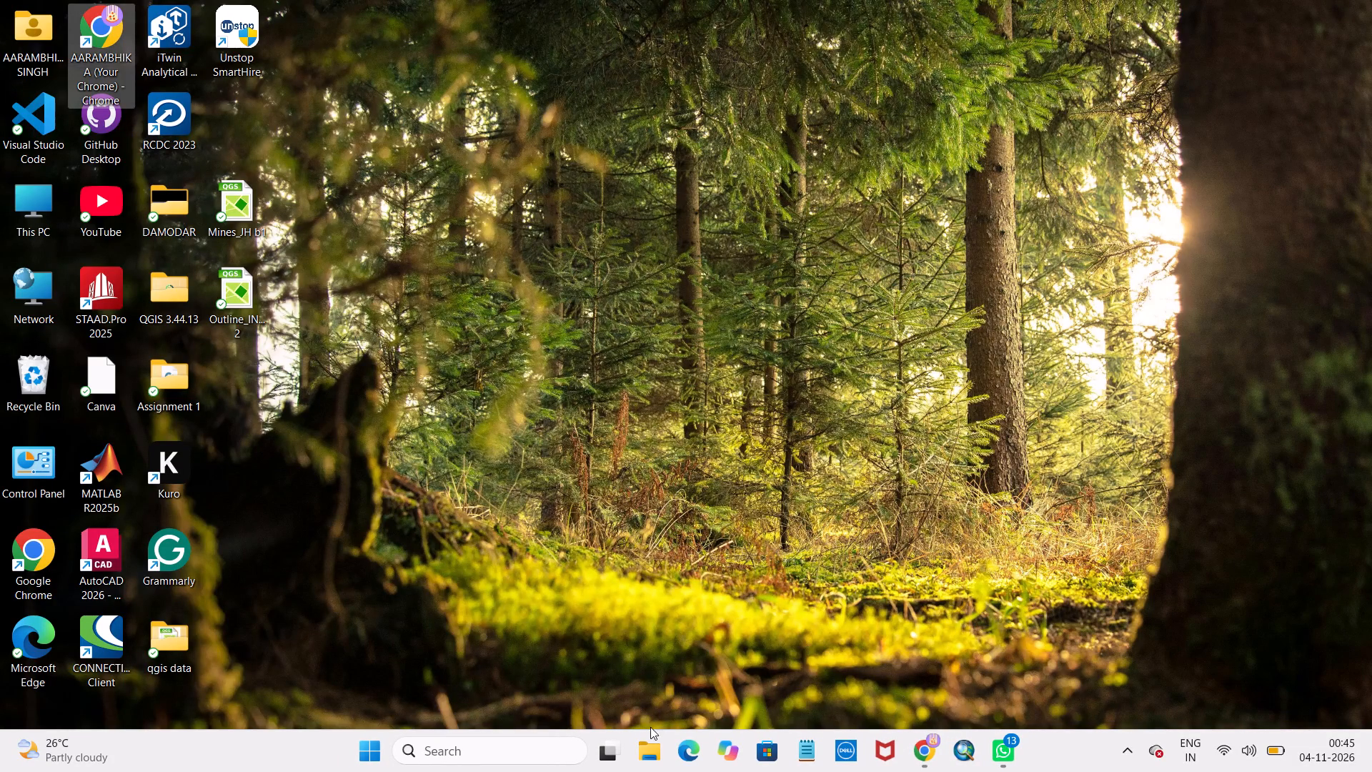
{"action": "left_click", "coordinate": [930, 758]}
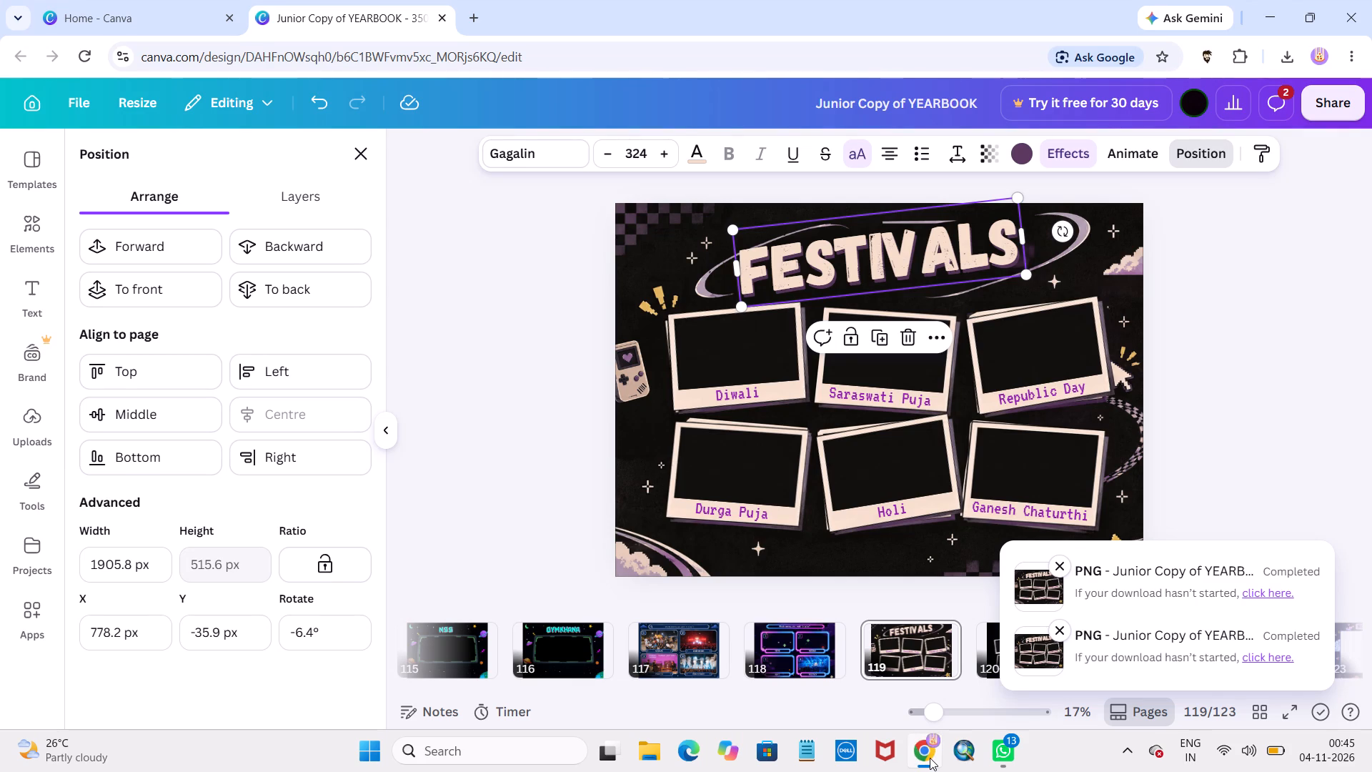
Deselect the FESTIVALS title and examine the captioned photo frames on page 119 up close.
{"action": "left_click", "coordinate": [1240, 383]}
{"action": "scroll", "coordinate": [1240, 383], "scroll_direction": "down", "scroll_amount": 1}
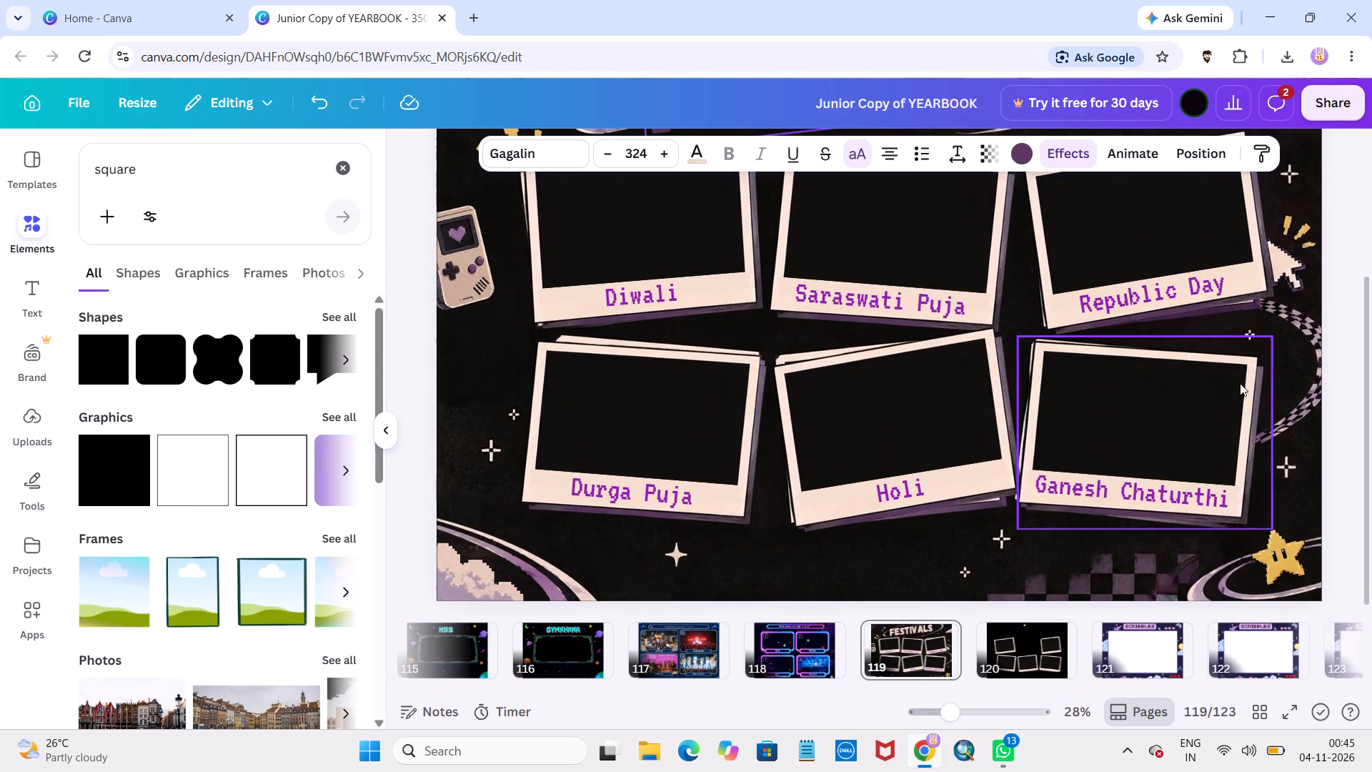